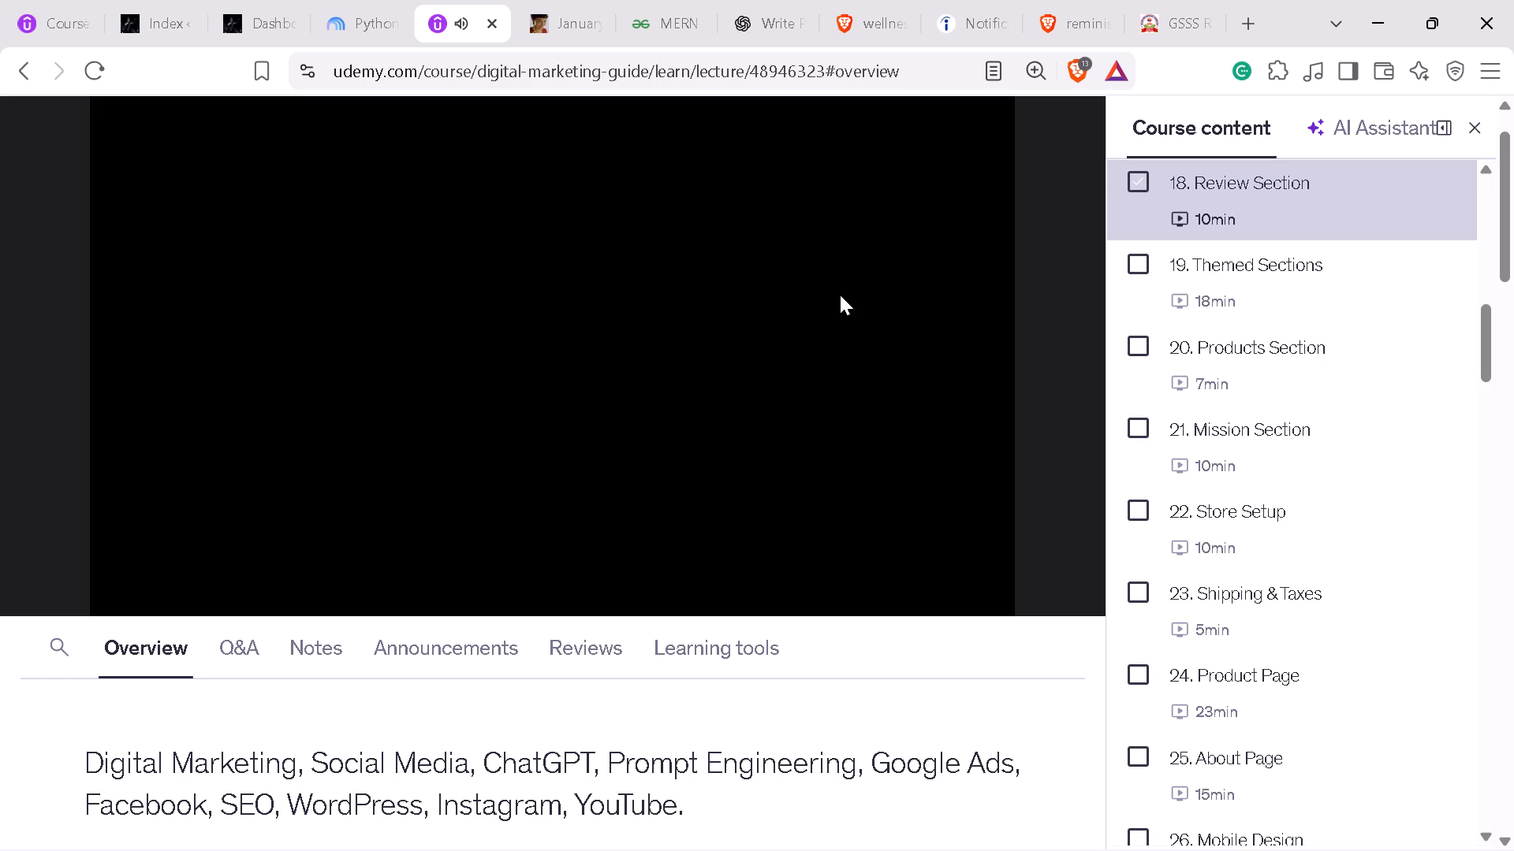
Pause the Review Section lecture and switch to the Index template in the site editor.
{"action": "left_click", "coordinate": [828, 303]}
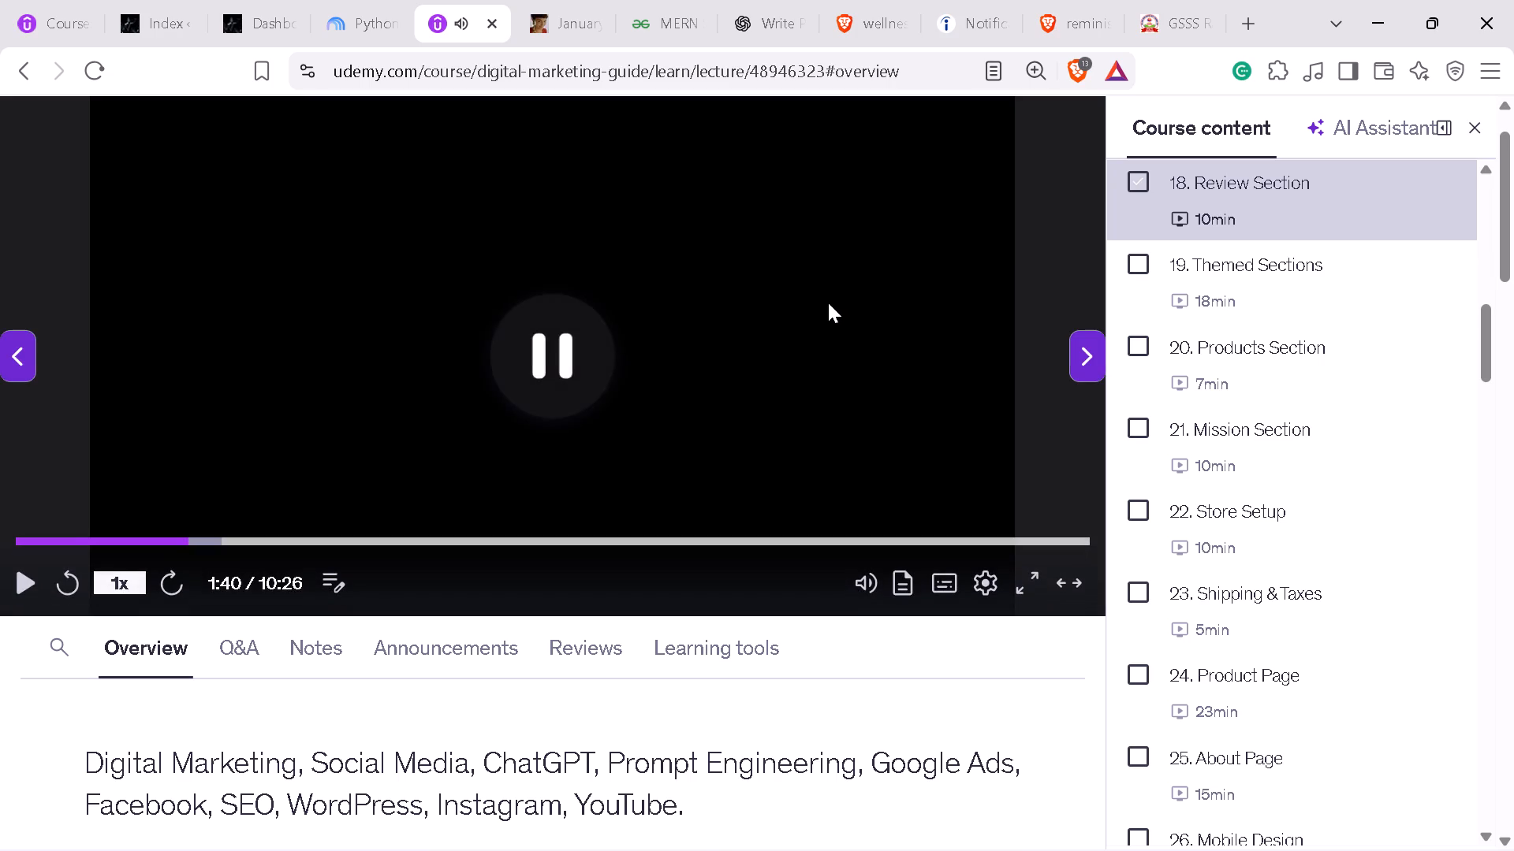
{"action": "left_click", "coordinate": [282, 0]}
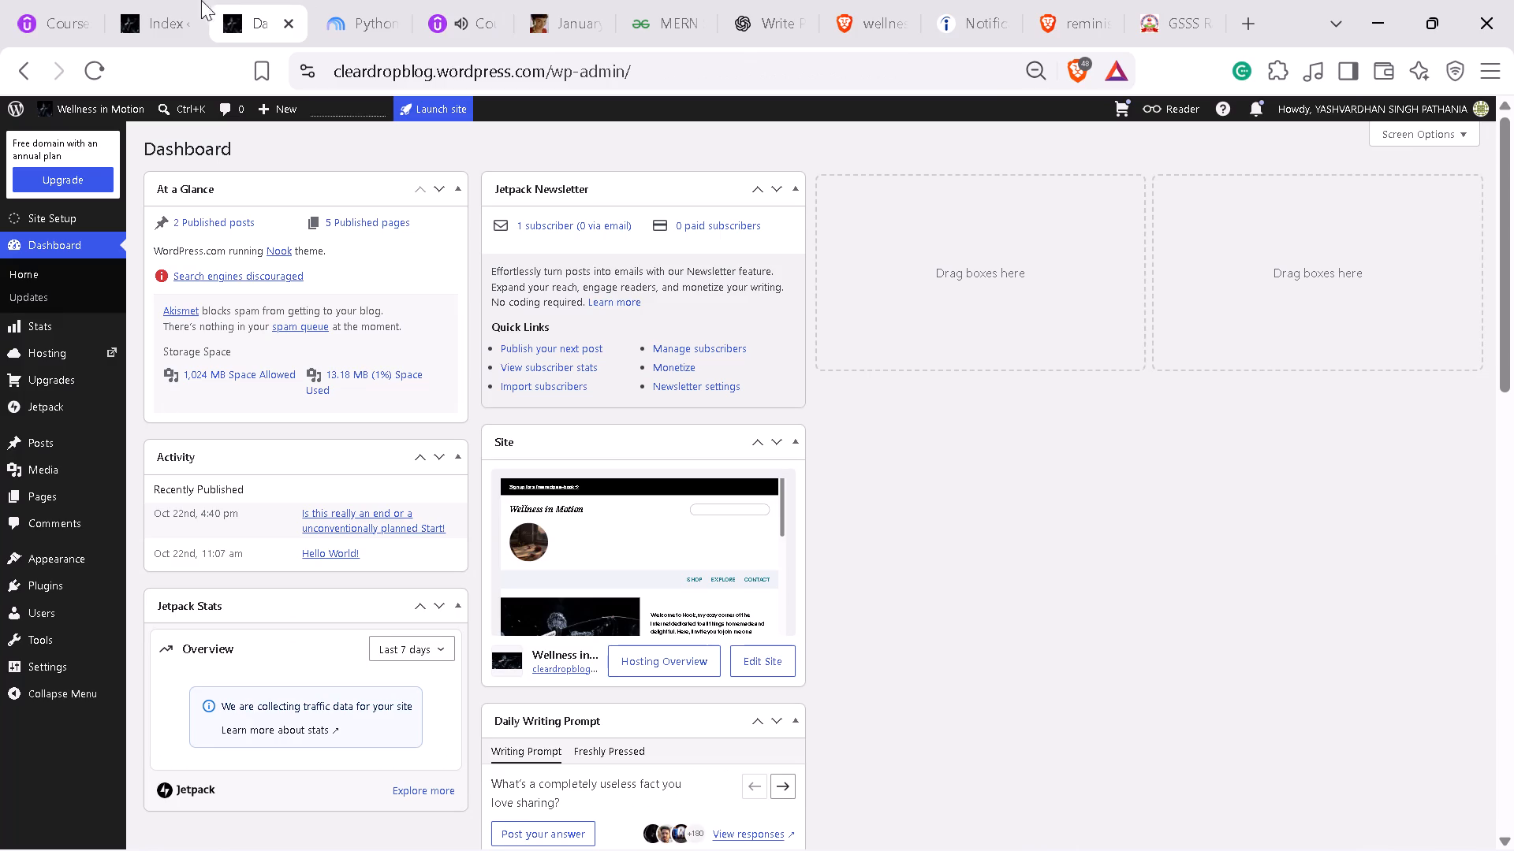
{"action": "left_click", "coordinate": [78, 0]}
{"action": "left_click", "coordinate": [162, 0]}
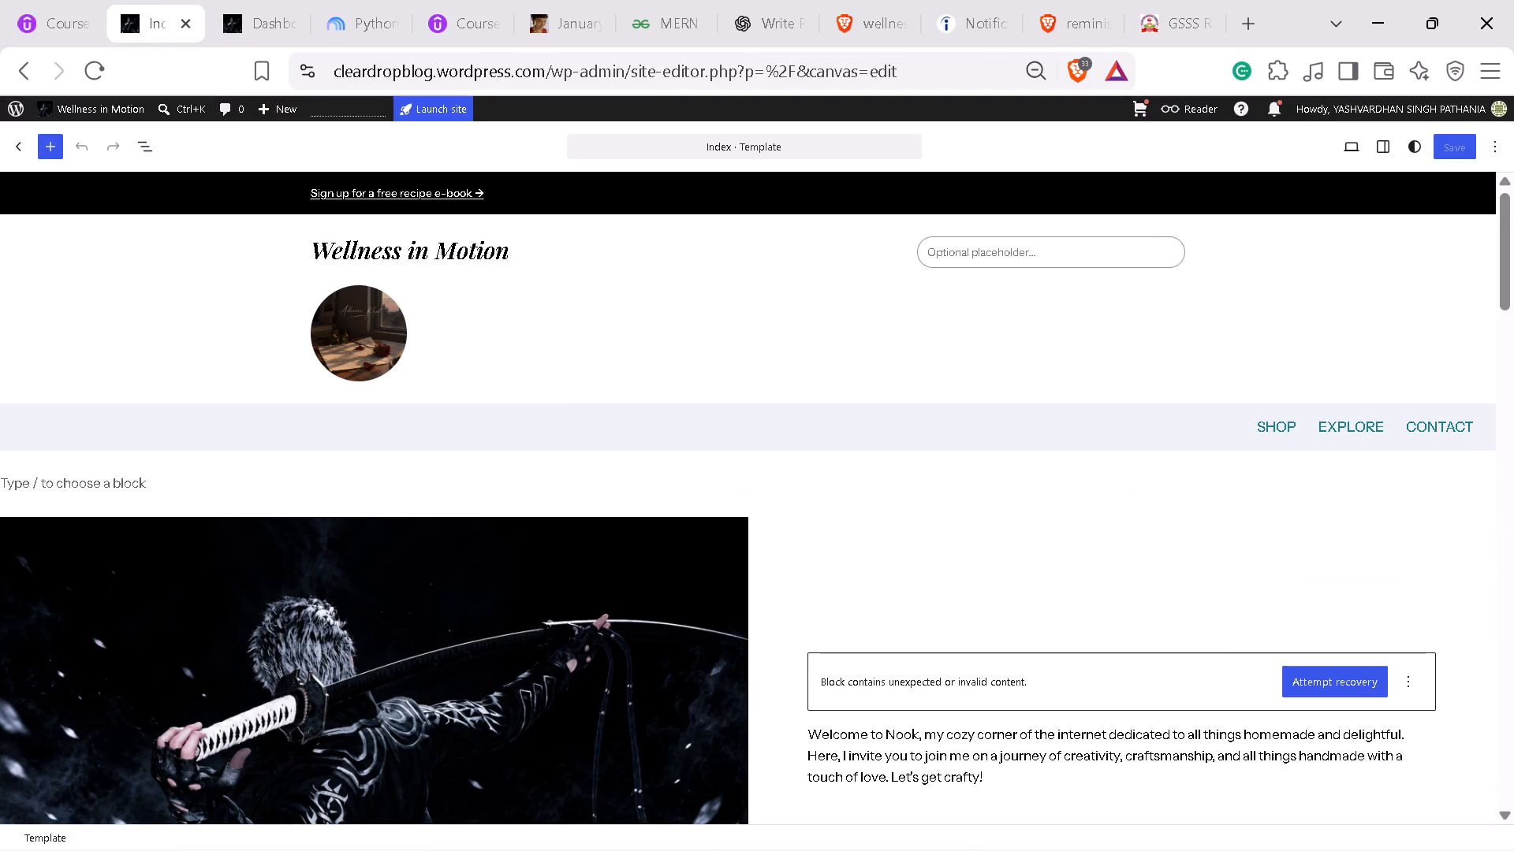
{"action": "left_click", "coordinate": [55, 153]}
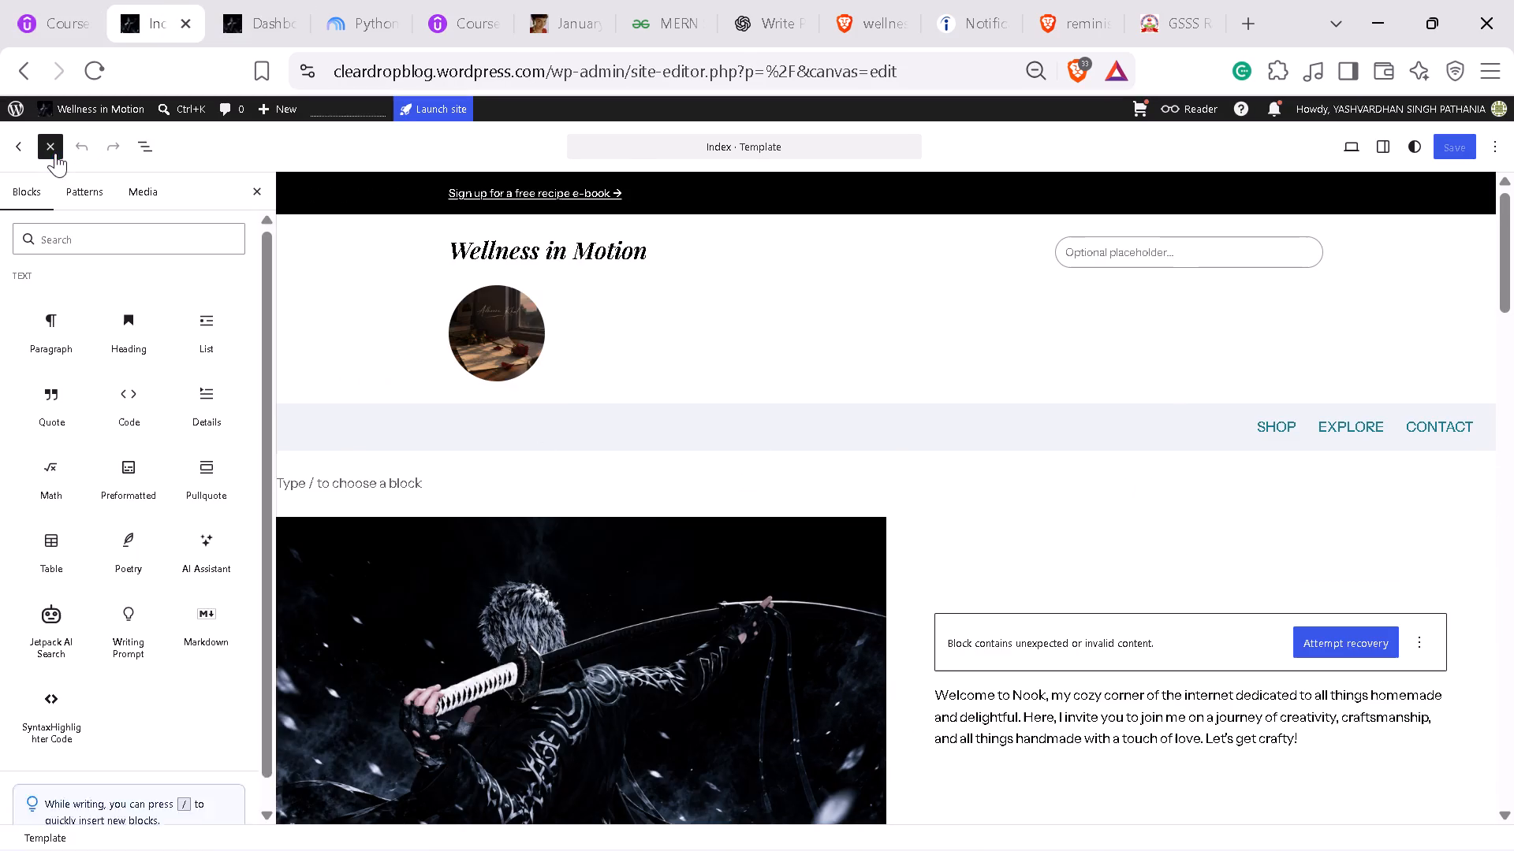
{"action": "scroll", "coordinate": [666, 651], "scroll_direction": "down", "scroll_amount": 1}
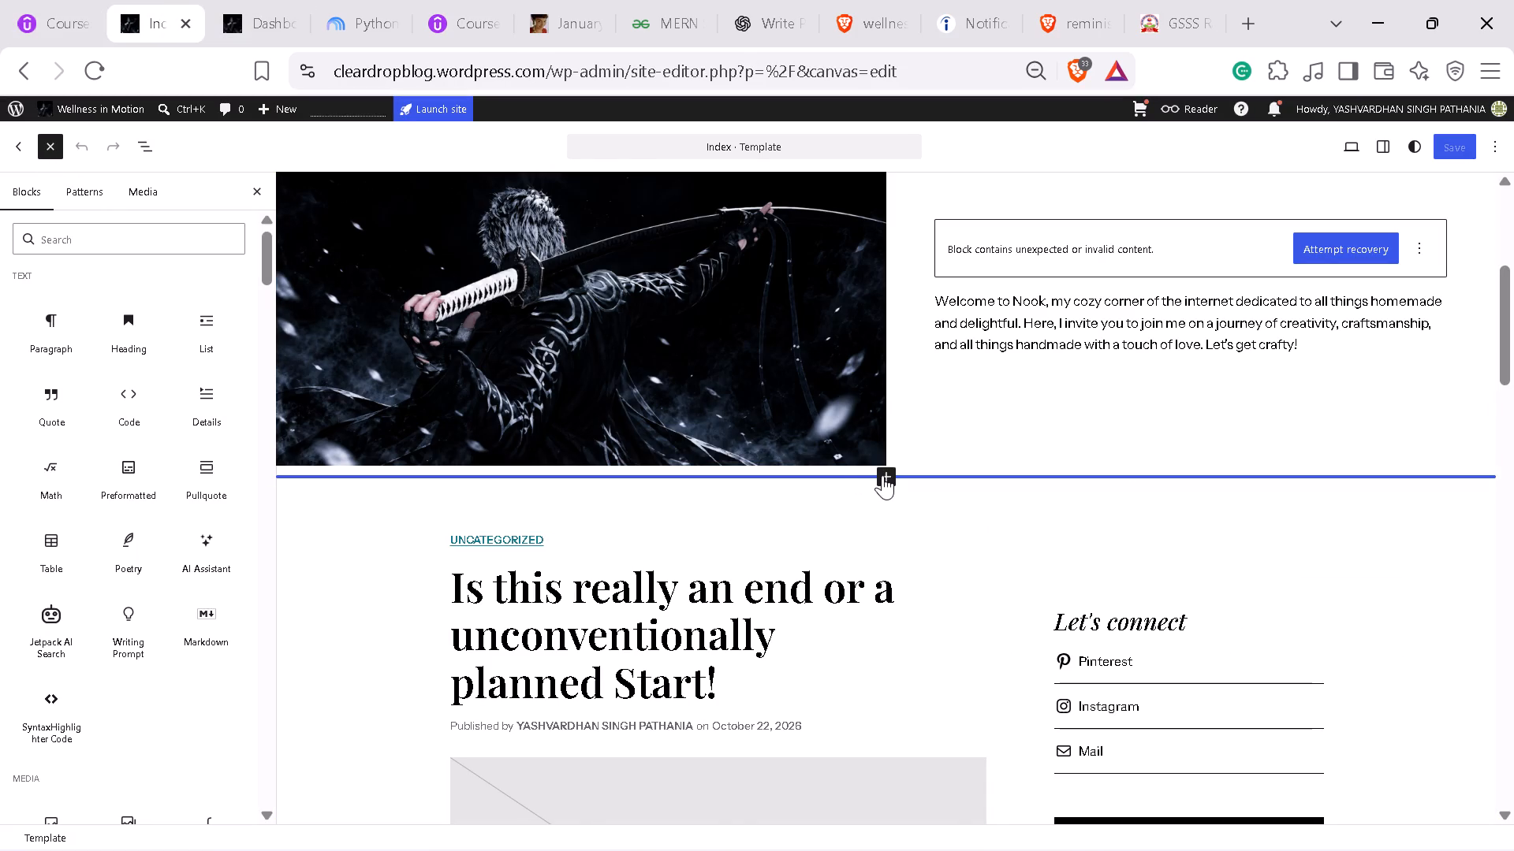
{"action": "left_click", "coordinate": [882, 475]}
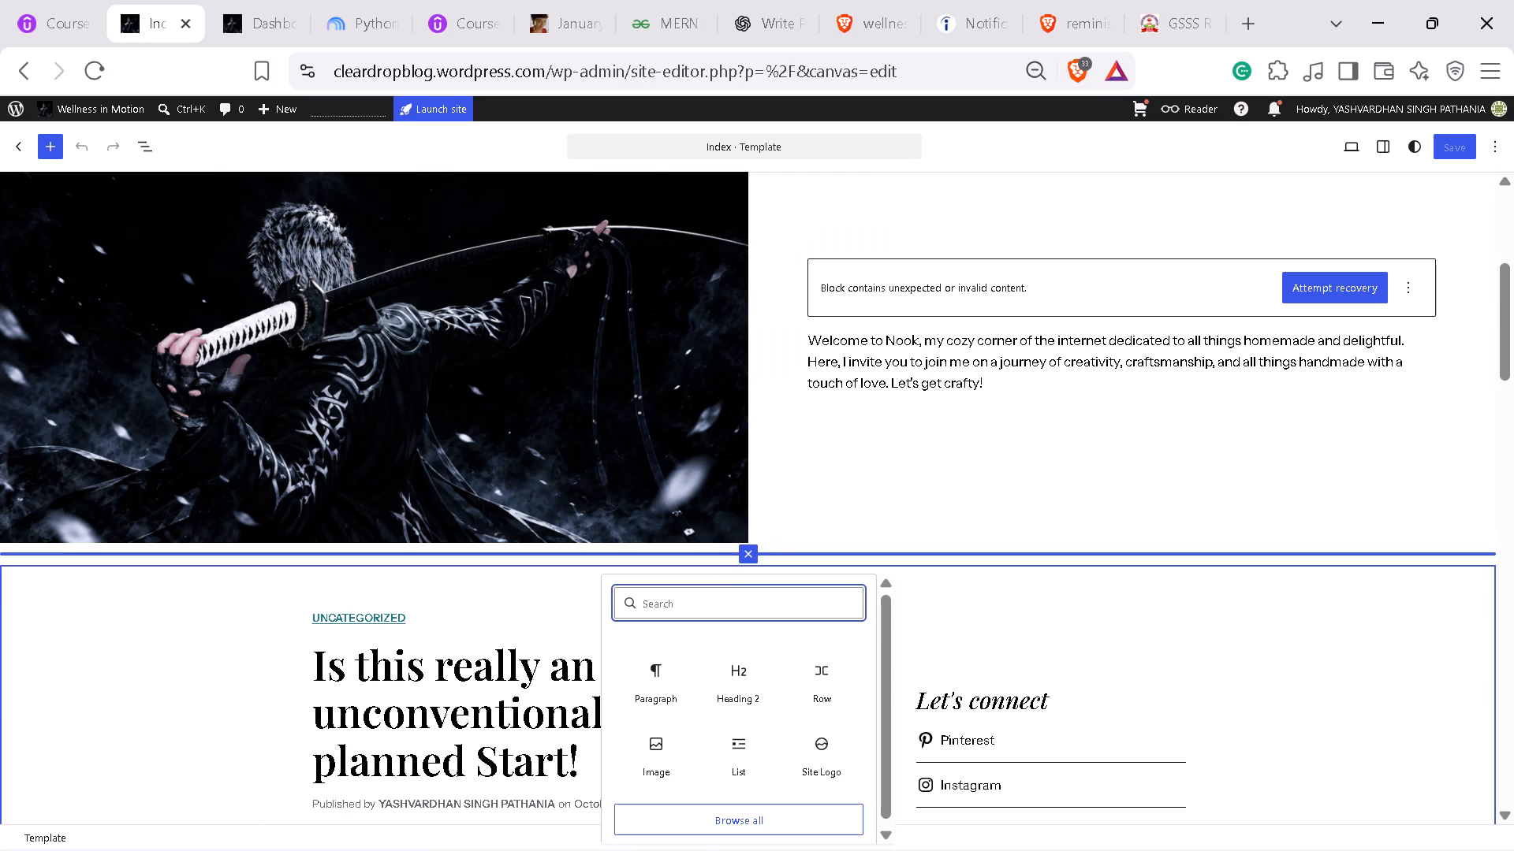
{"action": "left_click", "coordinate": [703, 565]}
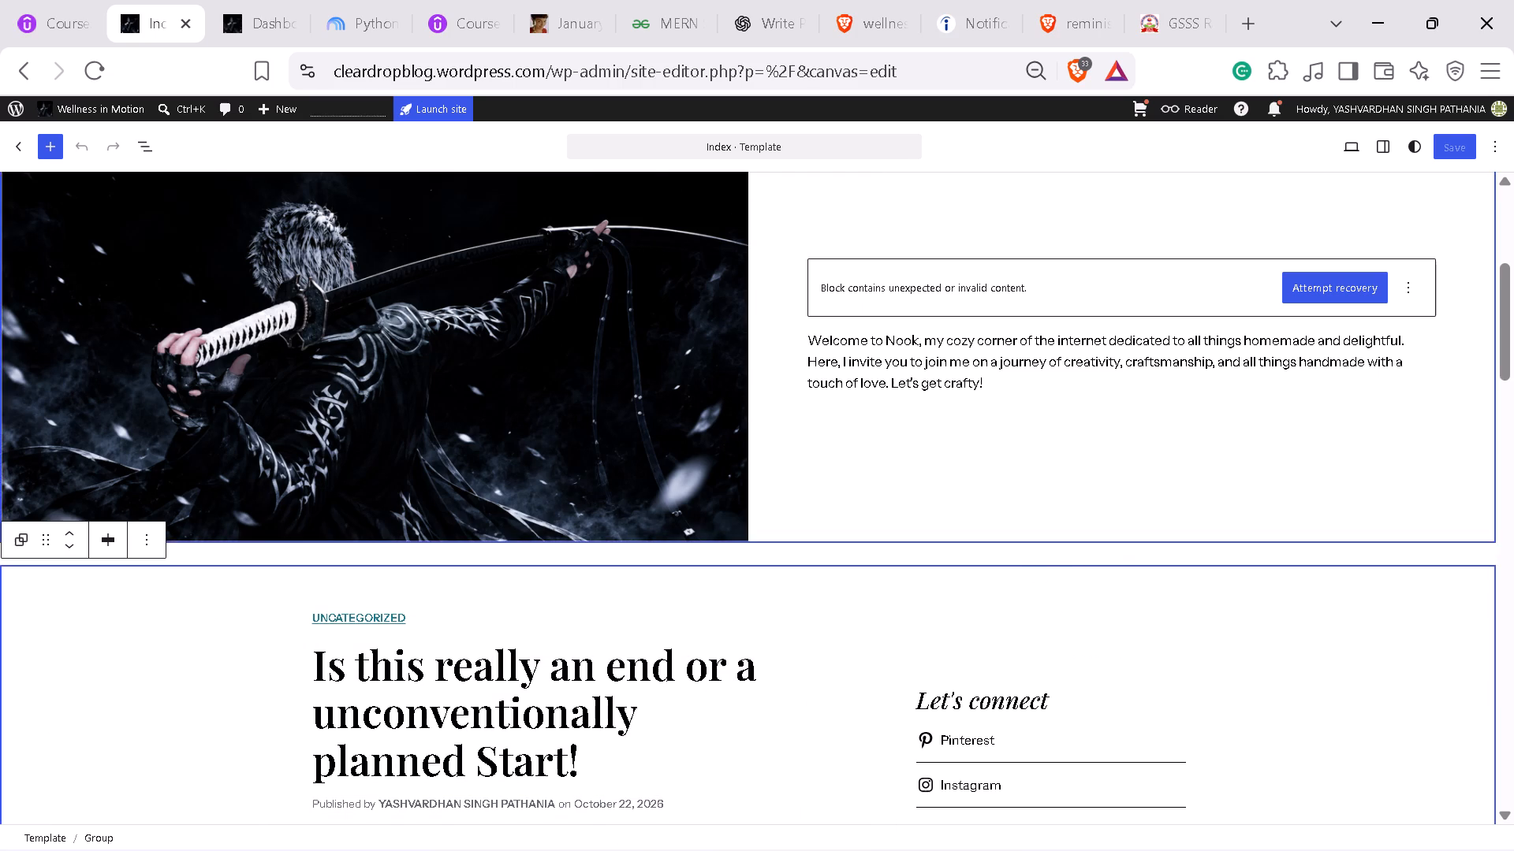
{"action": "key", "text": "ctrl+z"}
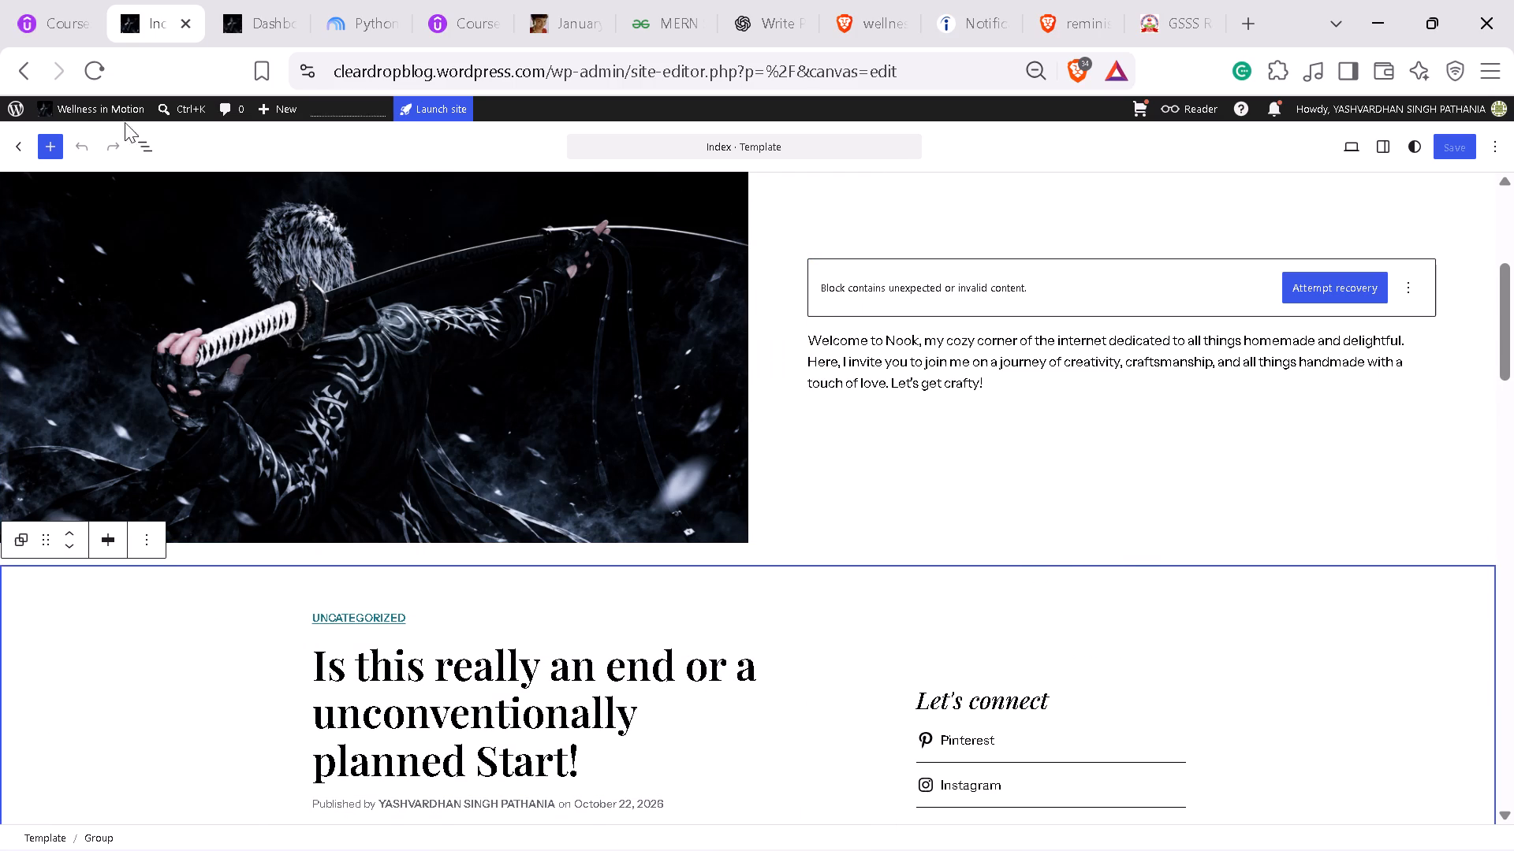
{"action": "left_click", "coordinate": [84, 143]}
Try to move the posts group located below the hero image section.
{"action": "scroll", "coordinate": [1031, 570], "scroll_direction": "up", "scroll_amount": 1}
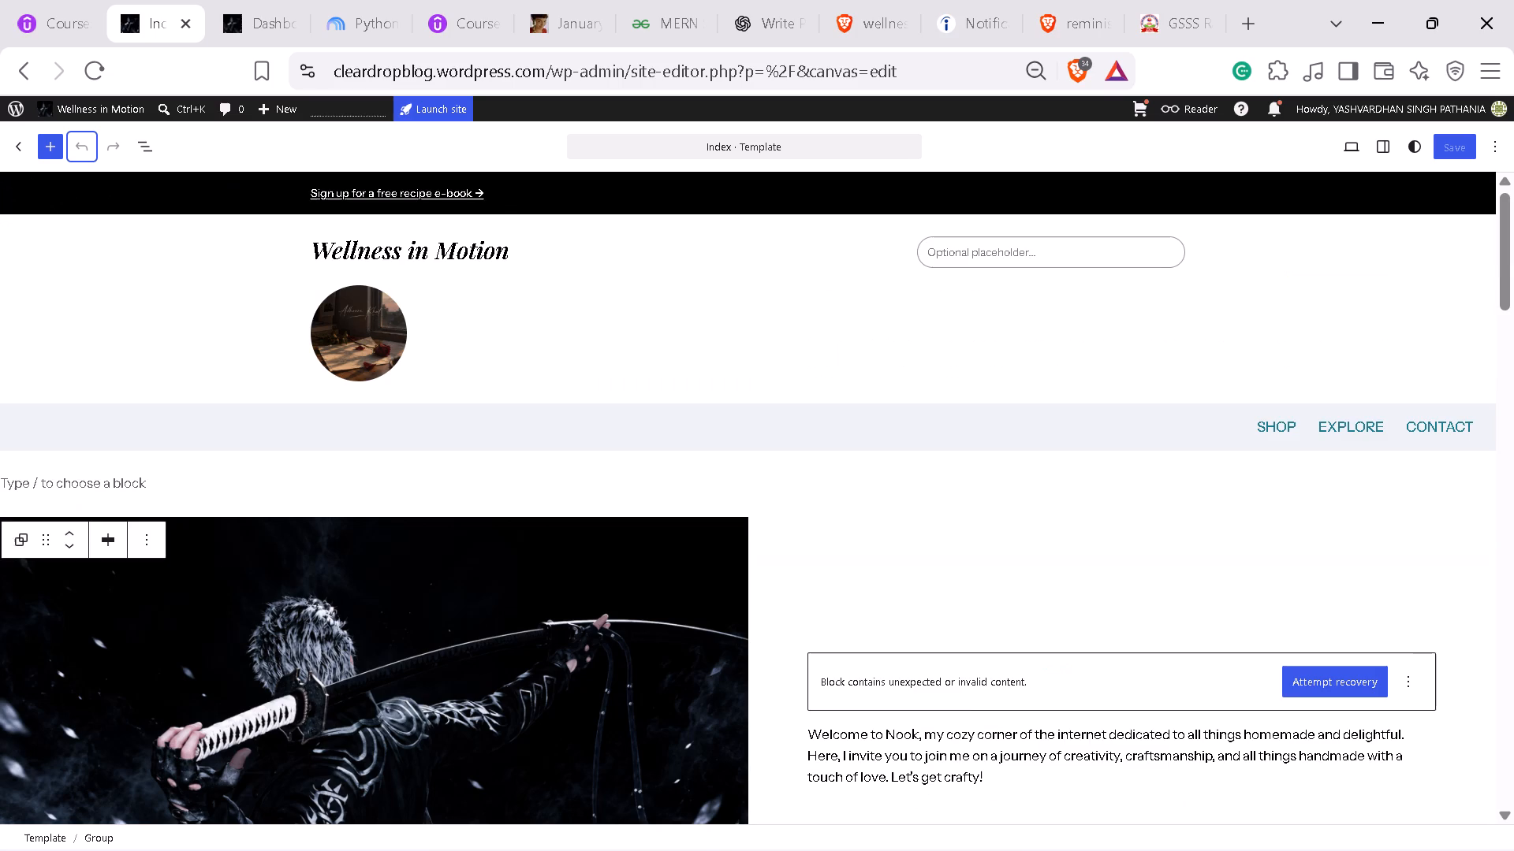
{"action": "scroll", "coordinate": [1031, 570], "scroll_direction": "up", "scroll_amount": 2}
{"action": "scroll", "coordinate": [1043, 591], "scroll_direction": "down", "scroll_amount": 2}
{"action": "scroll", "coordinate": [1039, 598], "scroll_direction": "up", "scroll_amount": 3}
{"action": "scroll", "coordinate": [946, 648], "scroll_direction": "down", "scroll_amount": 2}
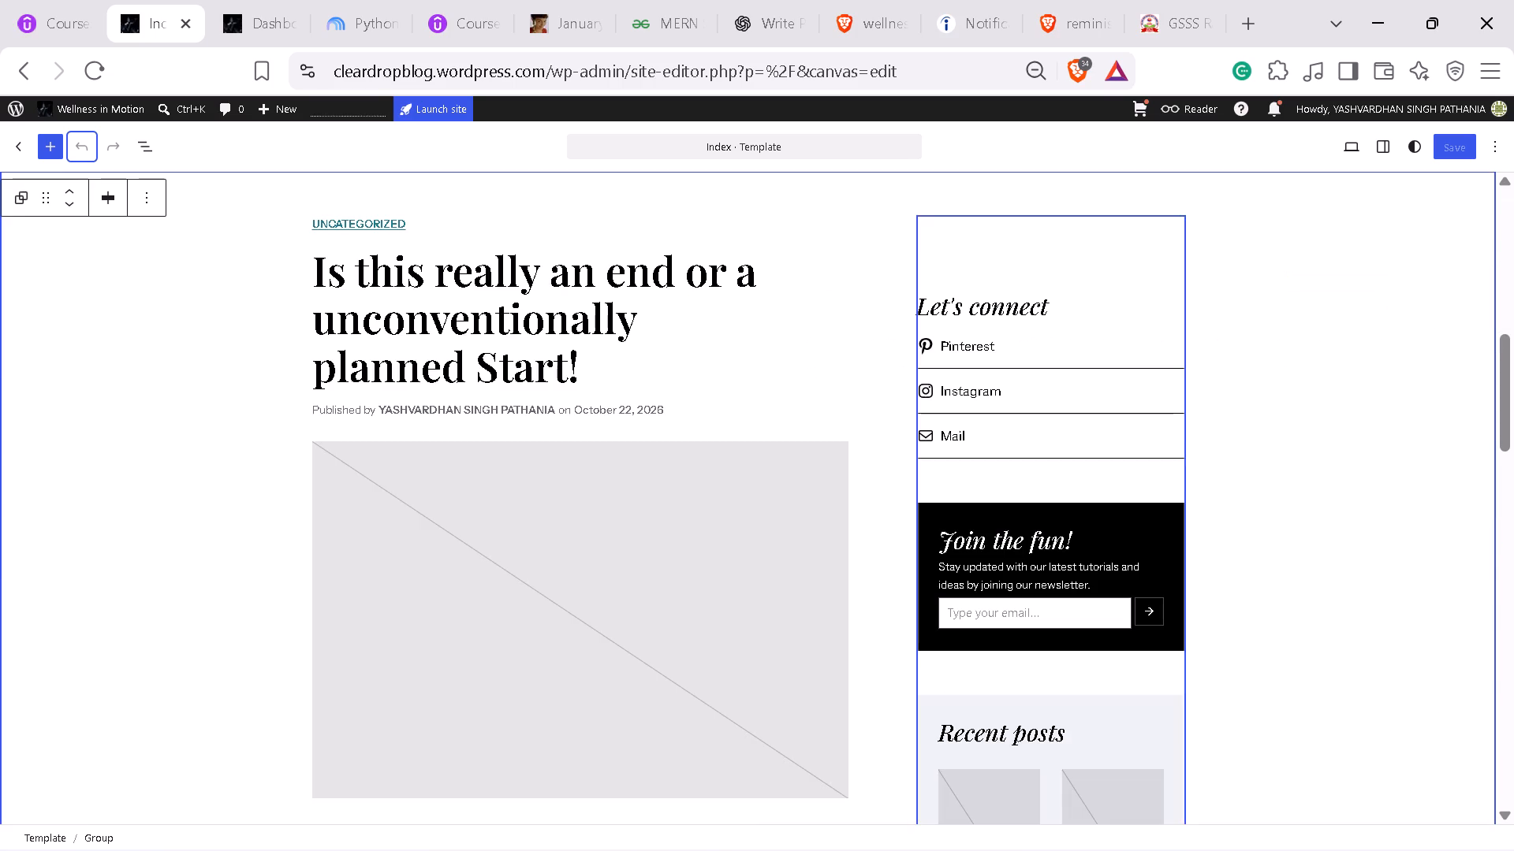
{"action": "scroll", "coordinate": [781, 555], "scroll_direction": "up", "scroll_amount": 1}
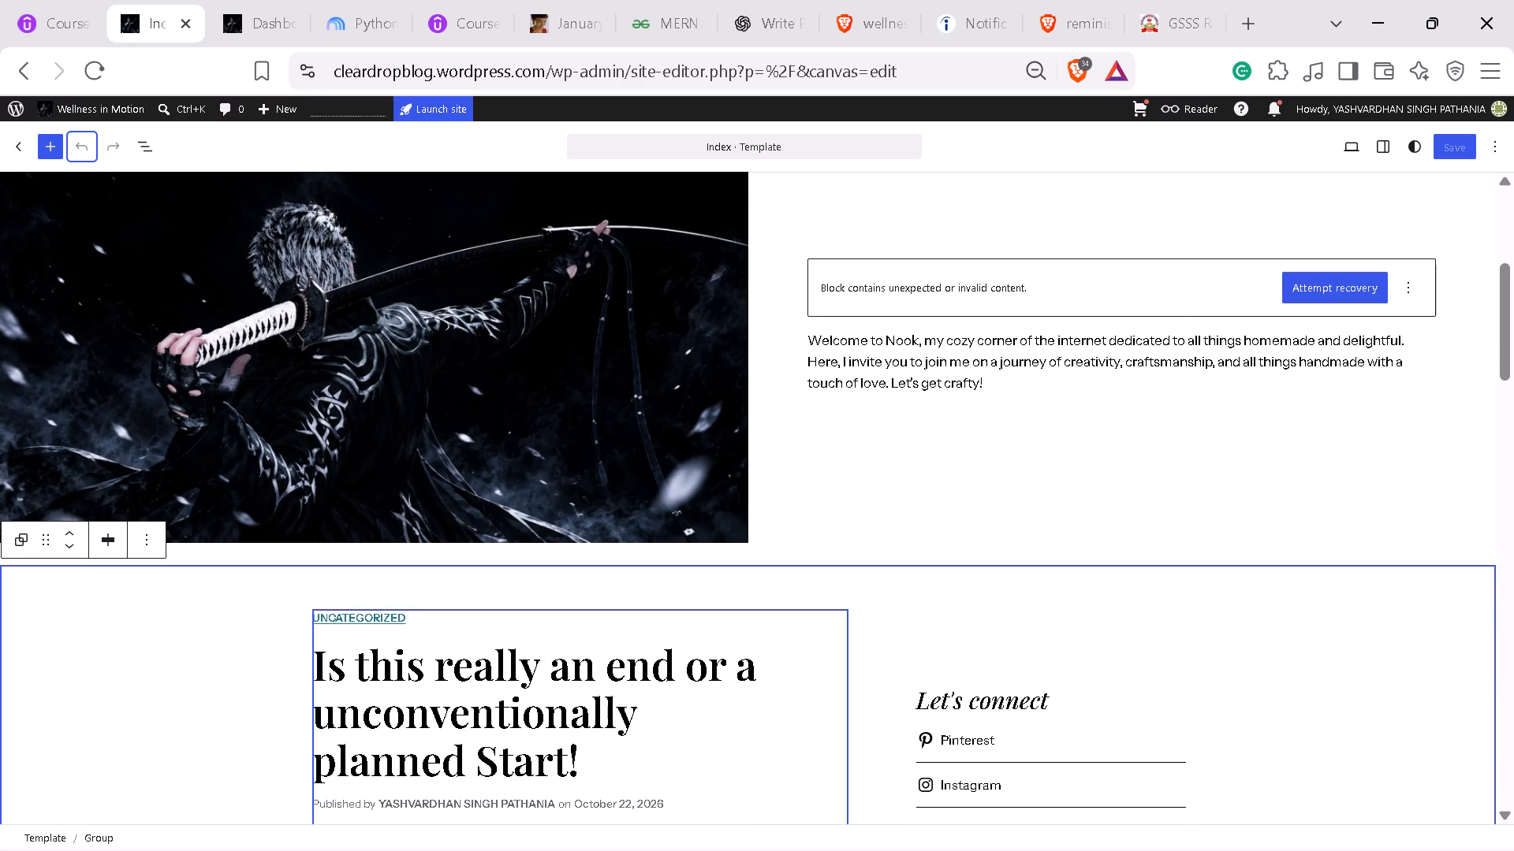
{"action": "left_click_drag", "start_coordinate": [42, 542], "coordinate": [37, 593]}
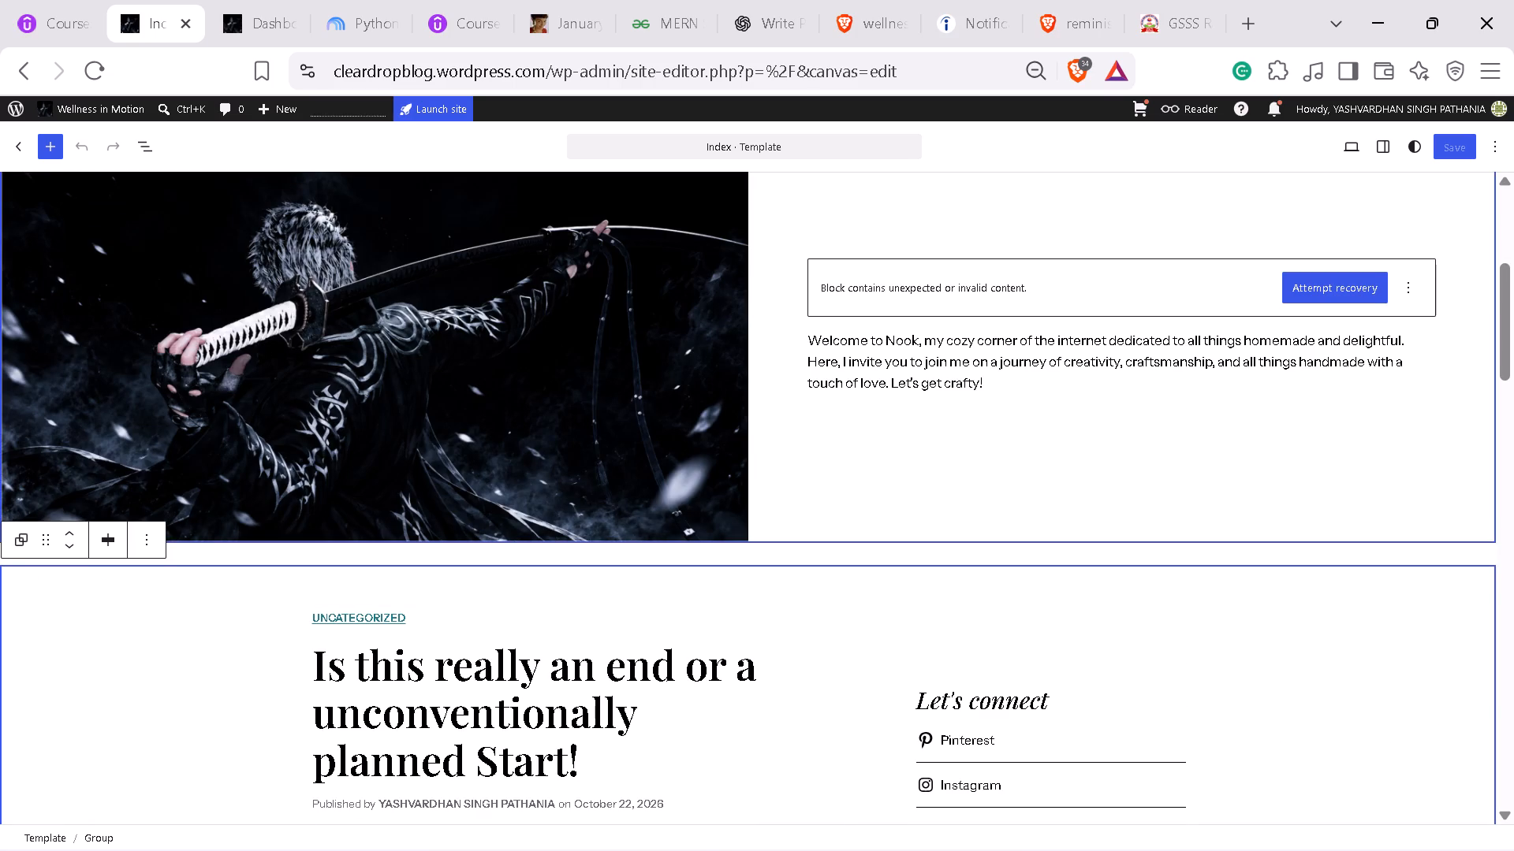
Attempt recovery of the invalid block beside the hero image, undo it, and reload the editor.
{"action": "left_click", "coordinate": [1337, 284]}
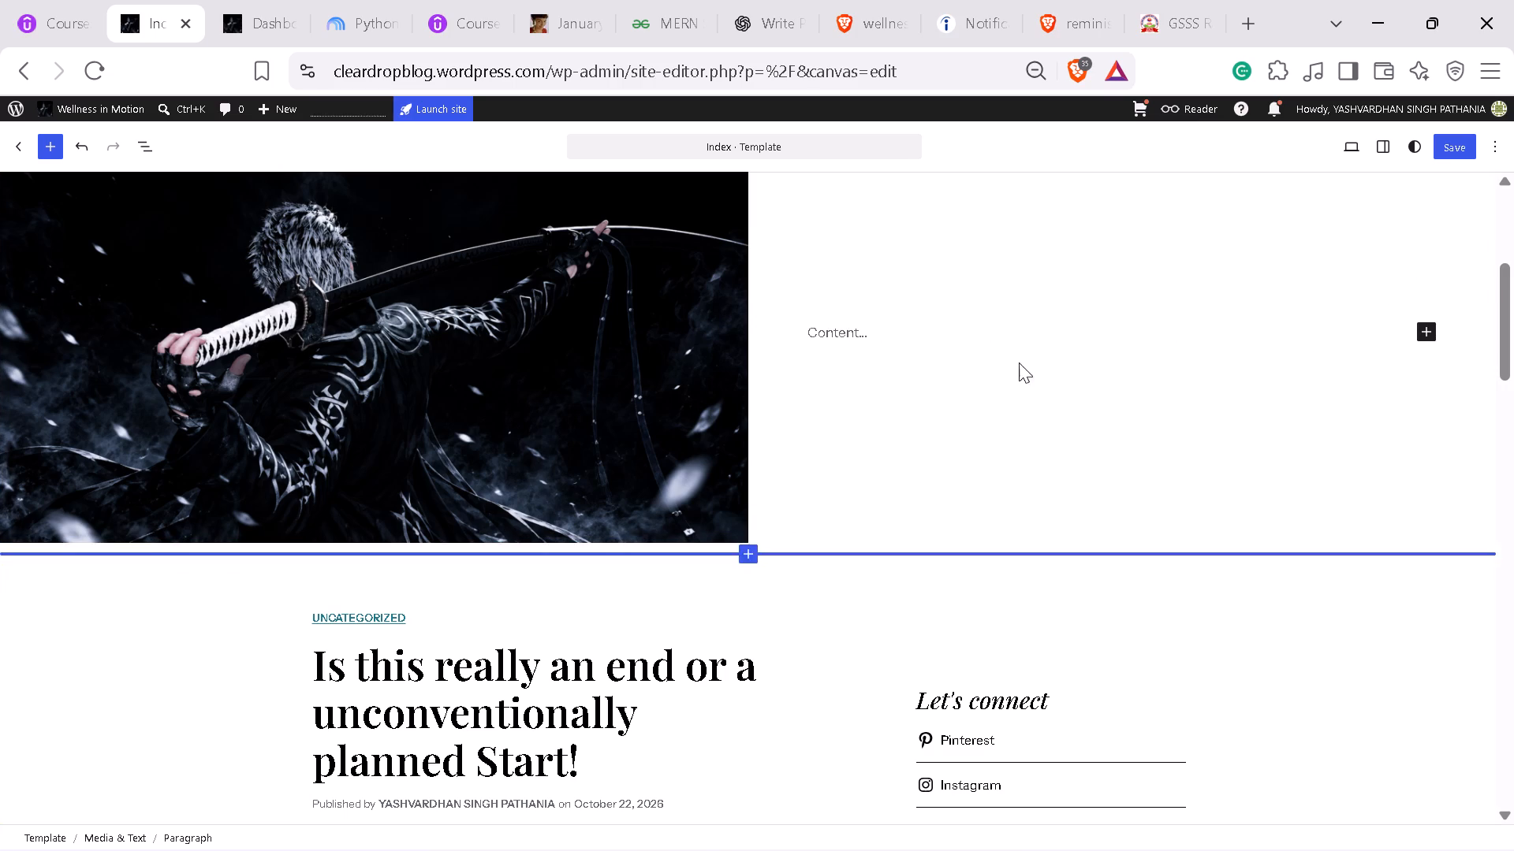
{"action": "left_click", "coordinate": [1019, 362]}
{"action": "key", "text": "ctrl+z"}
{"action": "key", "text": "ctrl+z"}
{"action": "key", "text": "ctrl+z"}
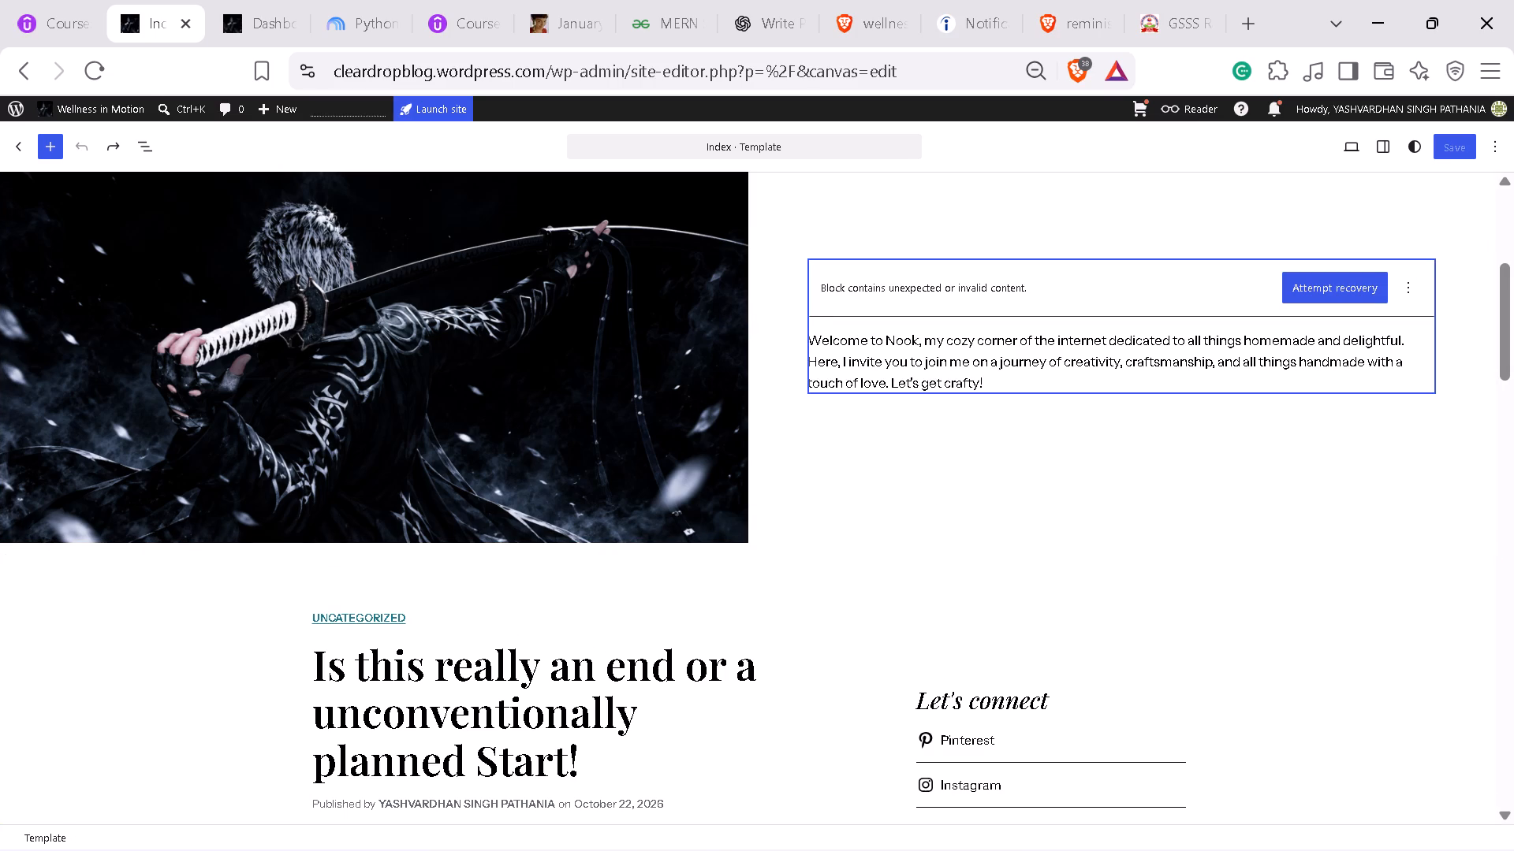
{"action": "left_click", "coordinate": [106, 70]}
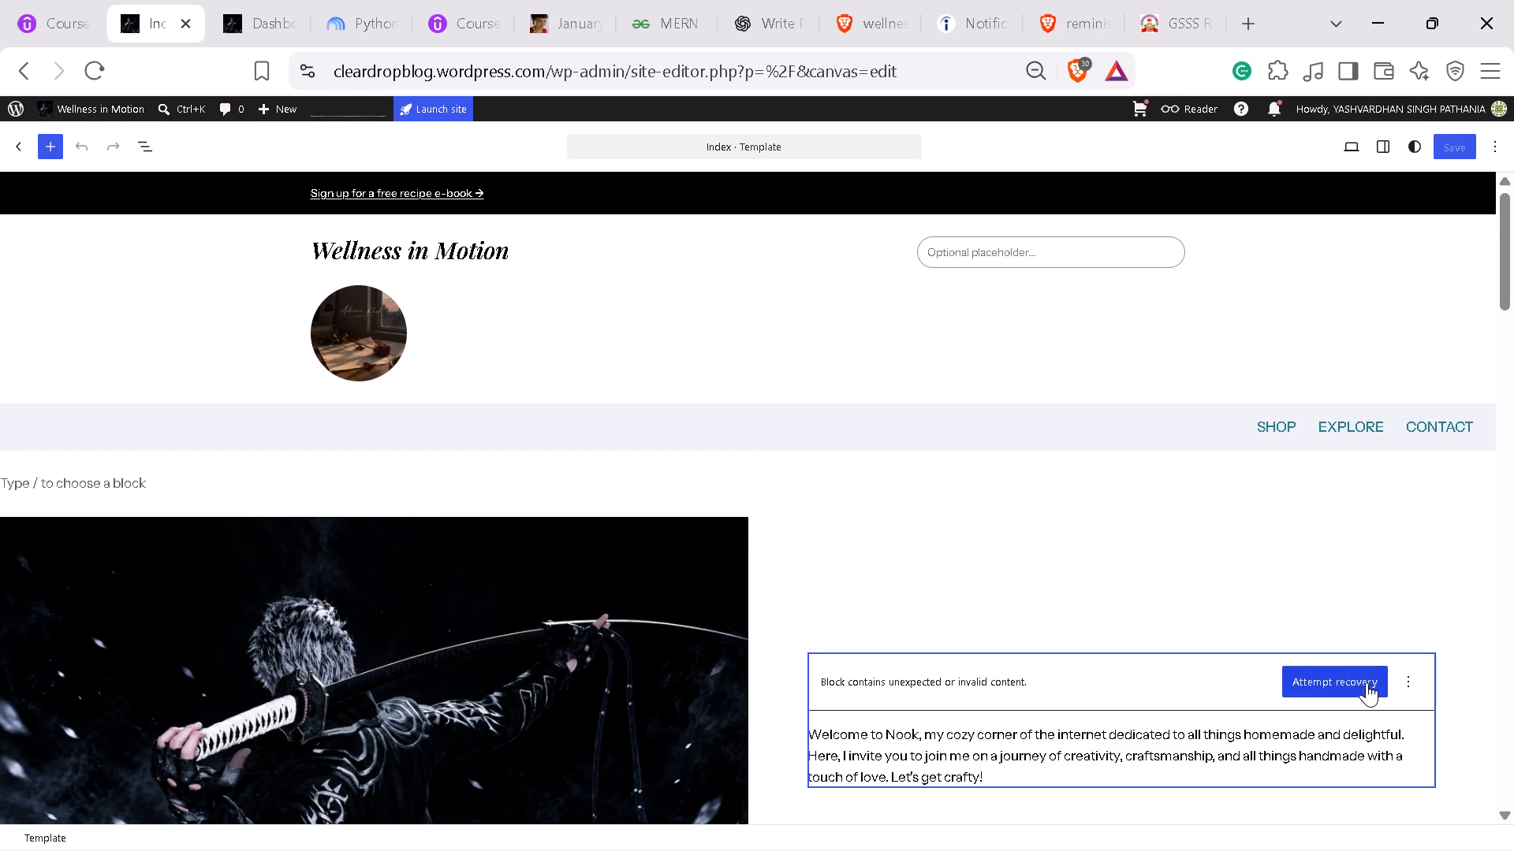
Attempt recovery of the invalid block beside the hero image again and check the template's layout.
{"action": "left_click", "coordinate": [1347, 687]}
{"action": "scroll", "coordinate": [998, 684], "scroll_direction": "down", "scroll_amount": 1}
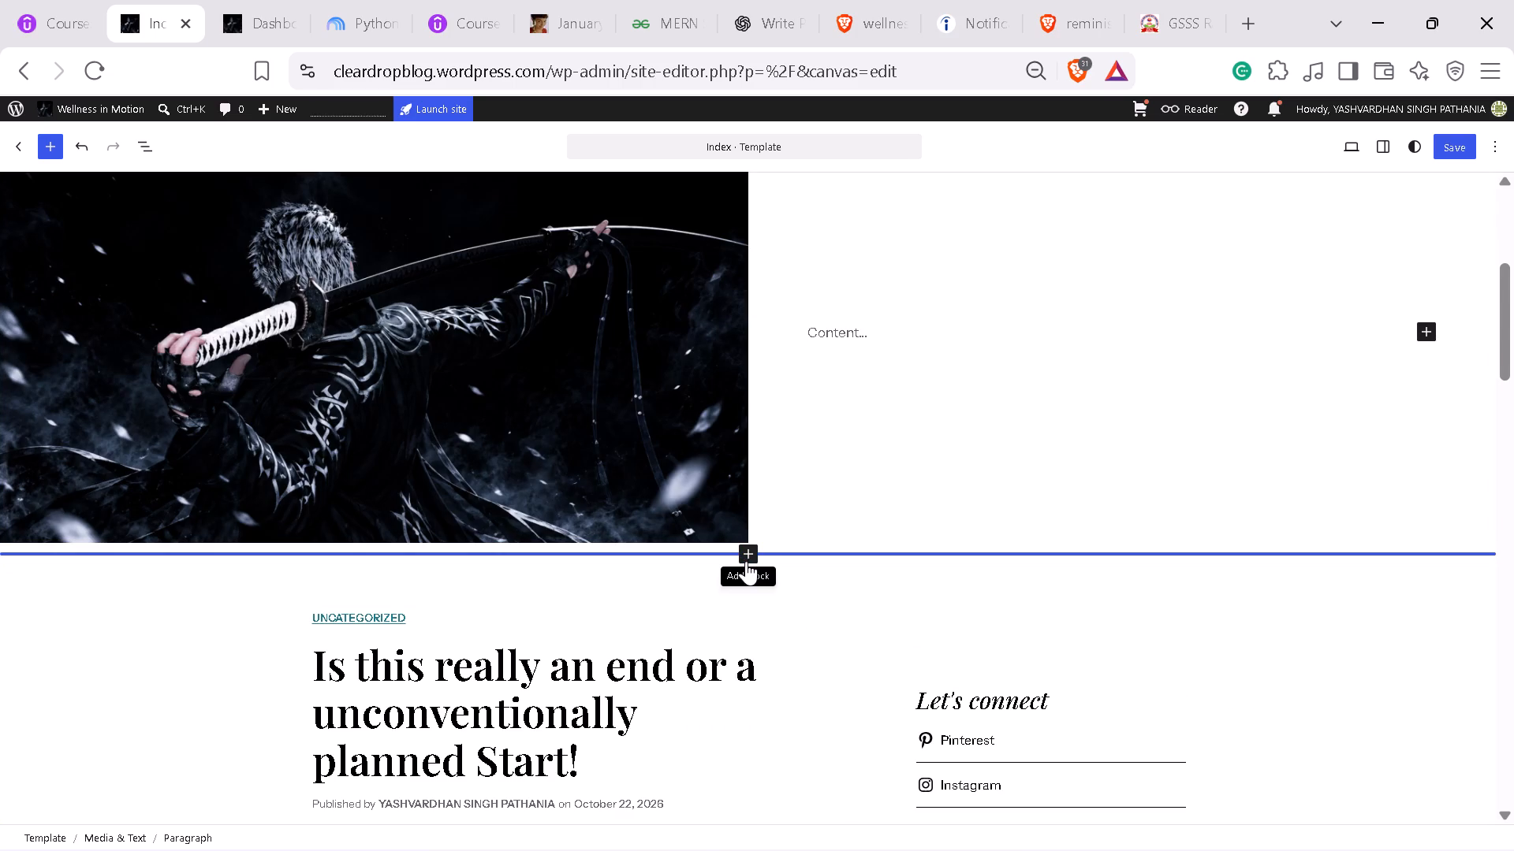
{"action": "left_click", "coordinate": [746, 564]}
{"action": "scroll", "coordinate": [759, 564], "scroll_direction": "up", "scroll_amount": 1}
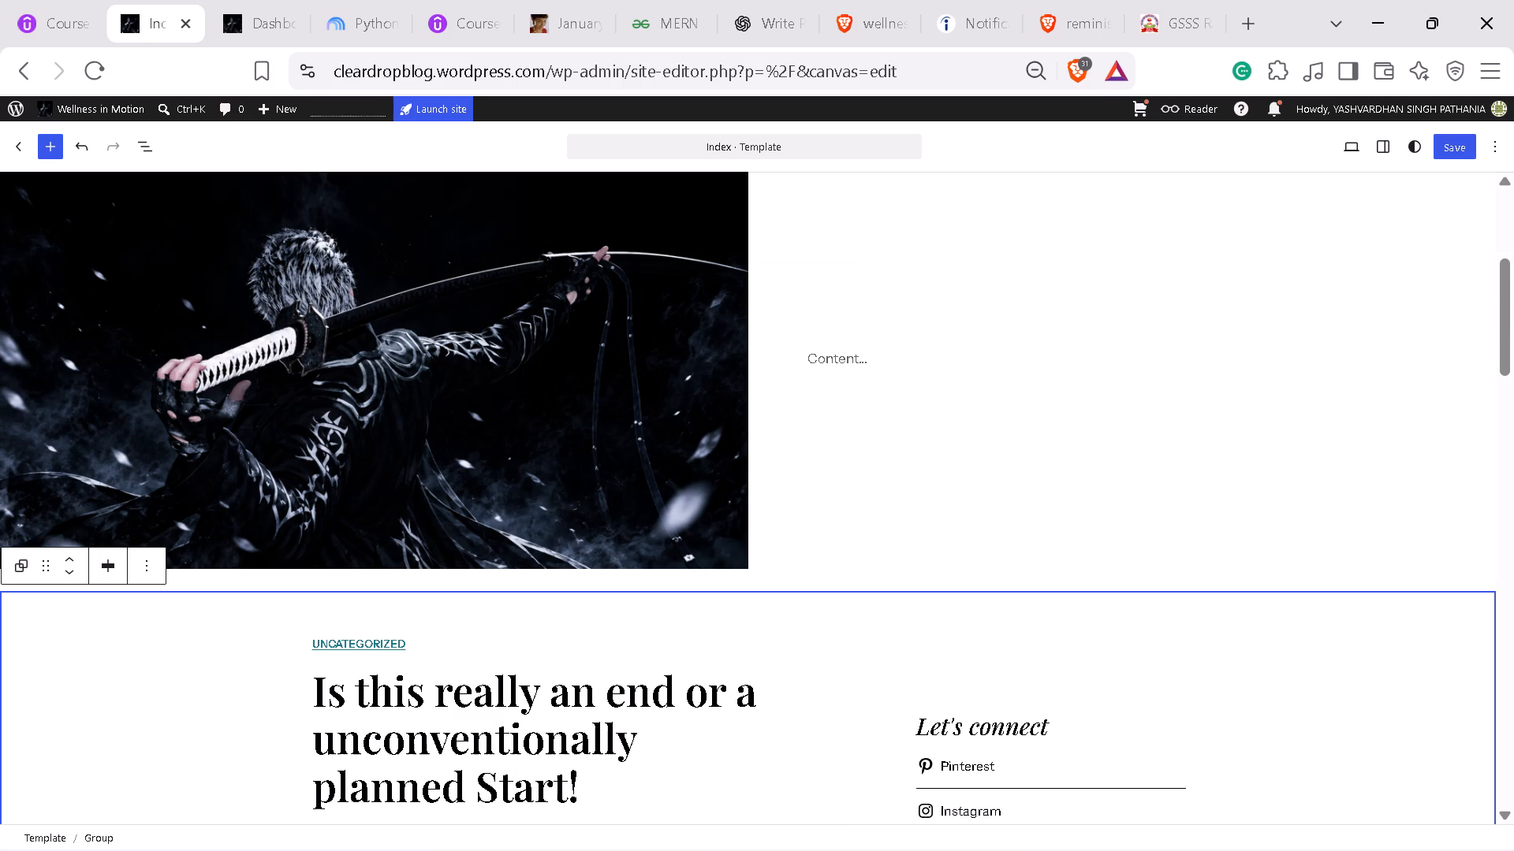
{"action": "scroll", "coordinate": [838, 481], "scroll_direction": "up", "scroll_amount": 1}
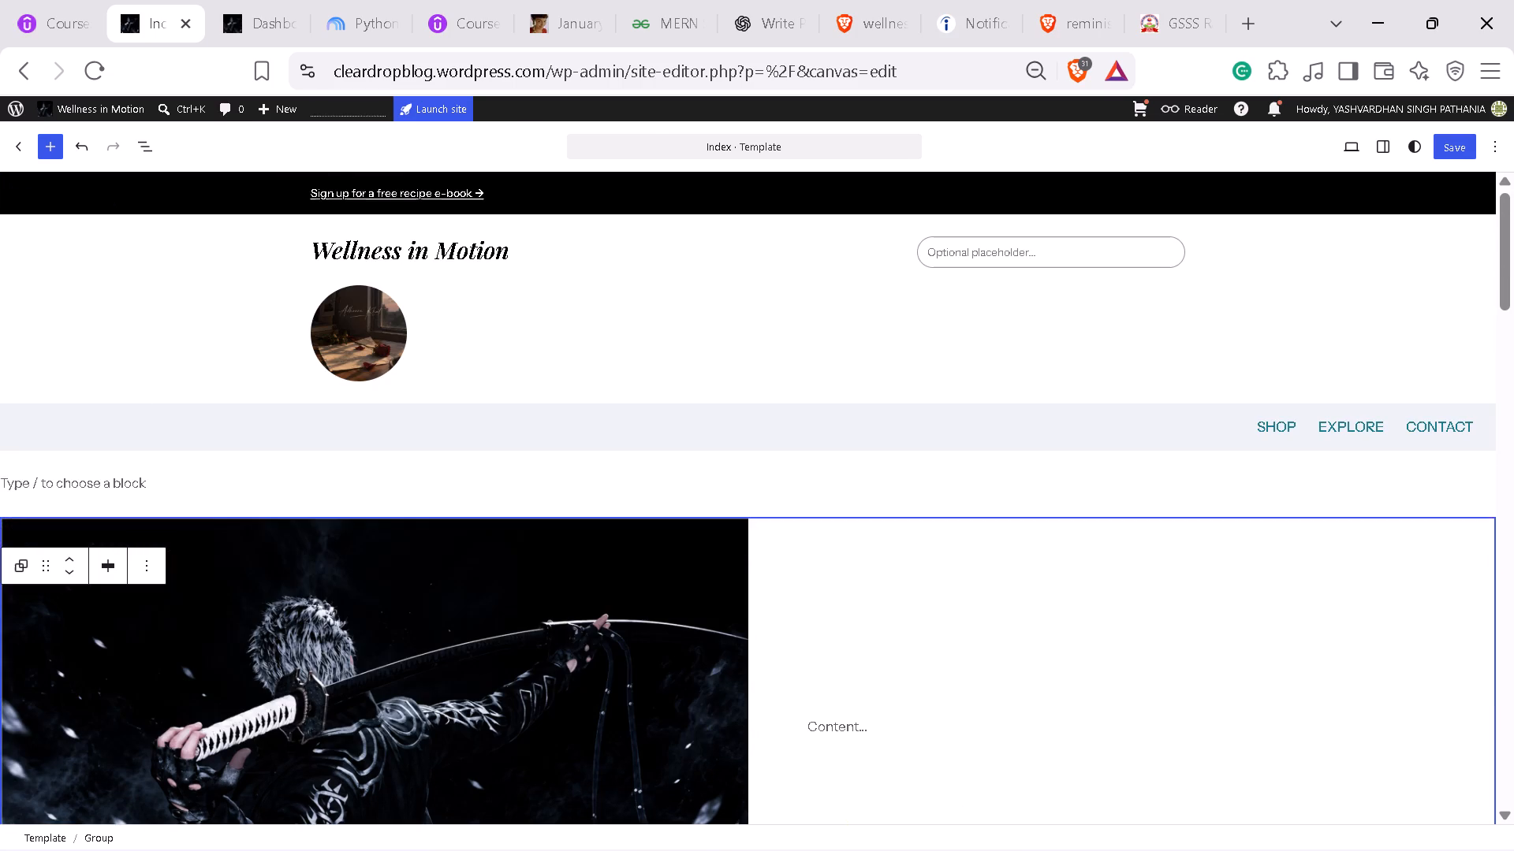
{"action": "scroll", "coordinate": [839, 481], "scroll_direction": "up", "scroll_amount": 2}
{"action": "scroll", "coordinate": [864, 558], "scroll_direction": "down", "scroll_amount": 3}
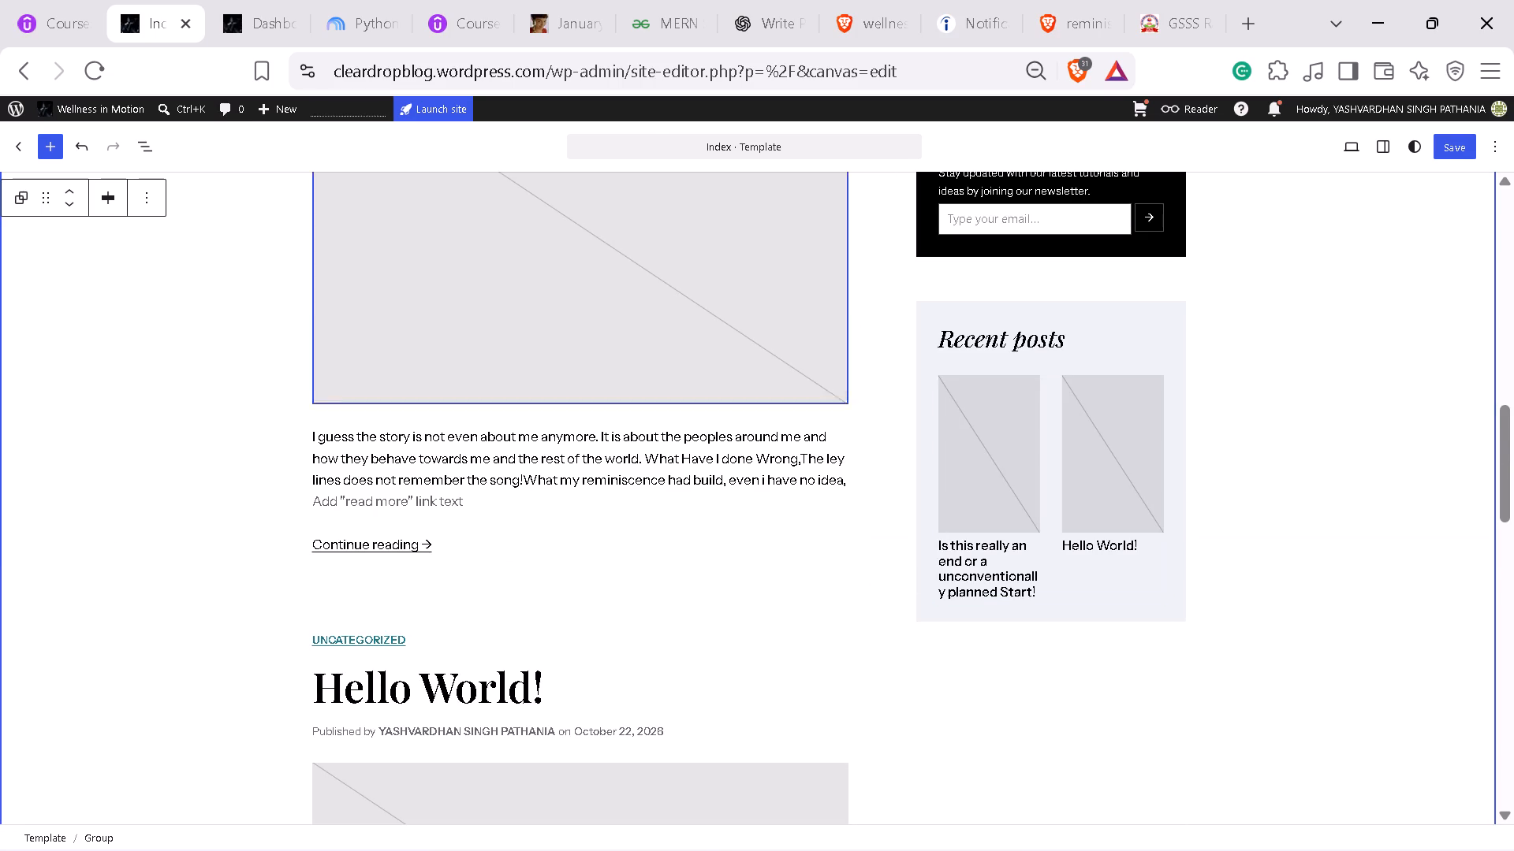
Leave the template editor and examine the homepage on the Wellness in Motion site.
{"action": "left_click", "coordinate": [78, 124]}
{"action": "left_click", "coordinate": [73, 132]}
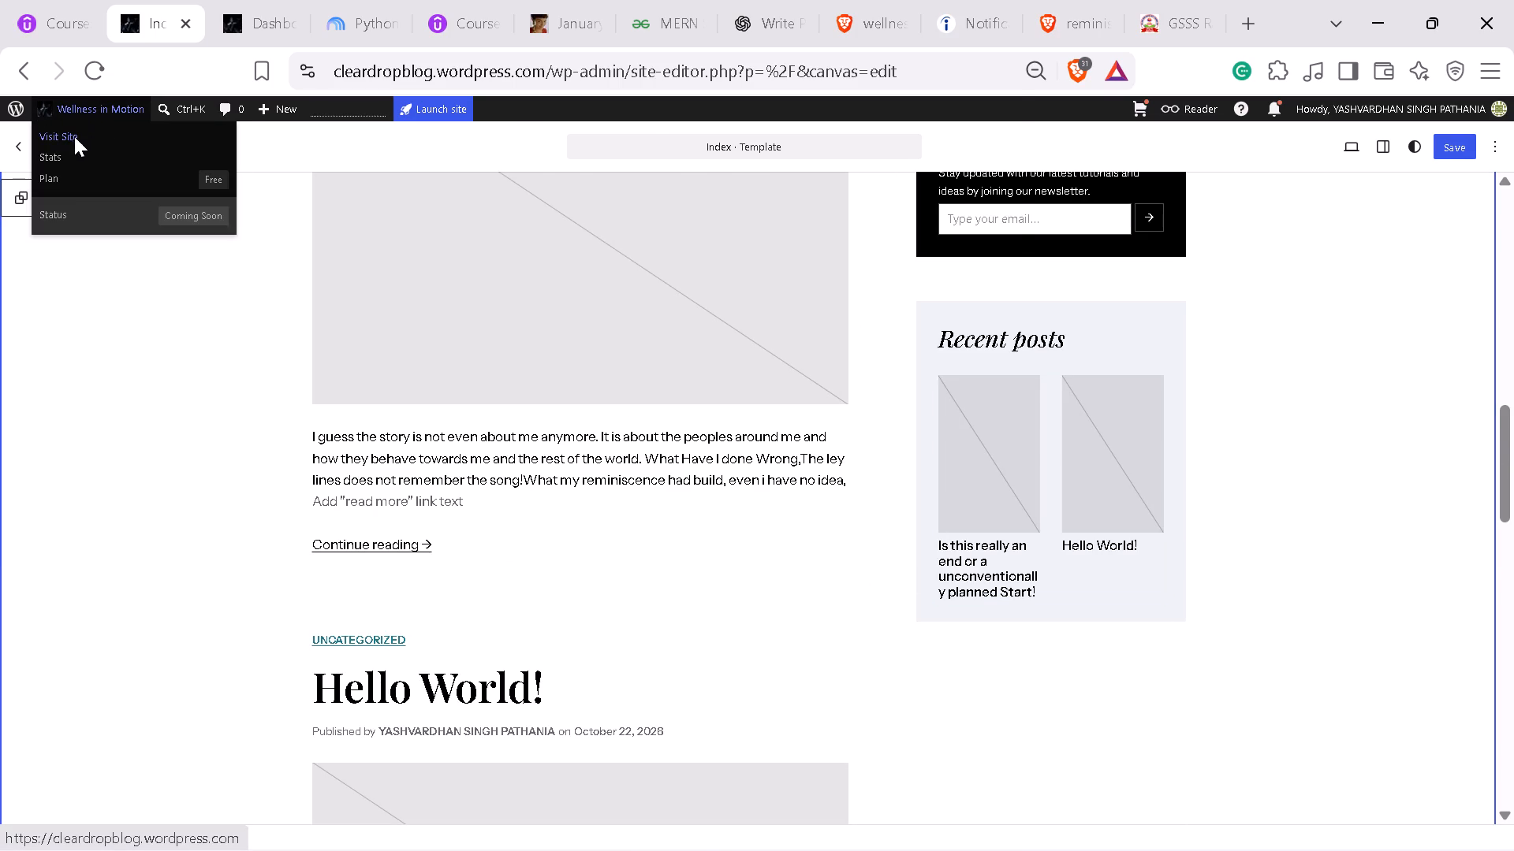
{"action": "left_click", "coordinate": [894, 216]}
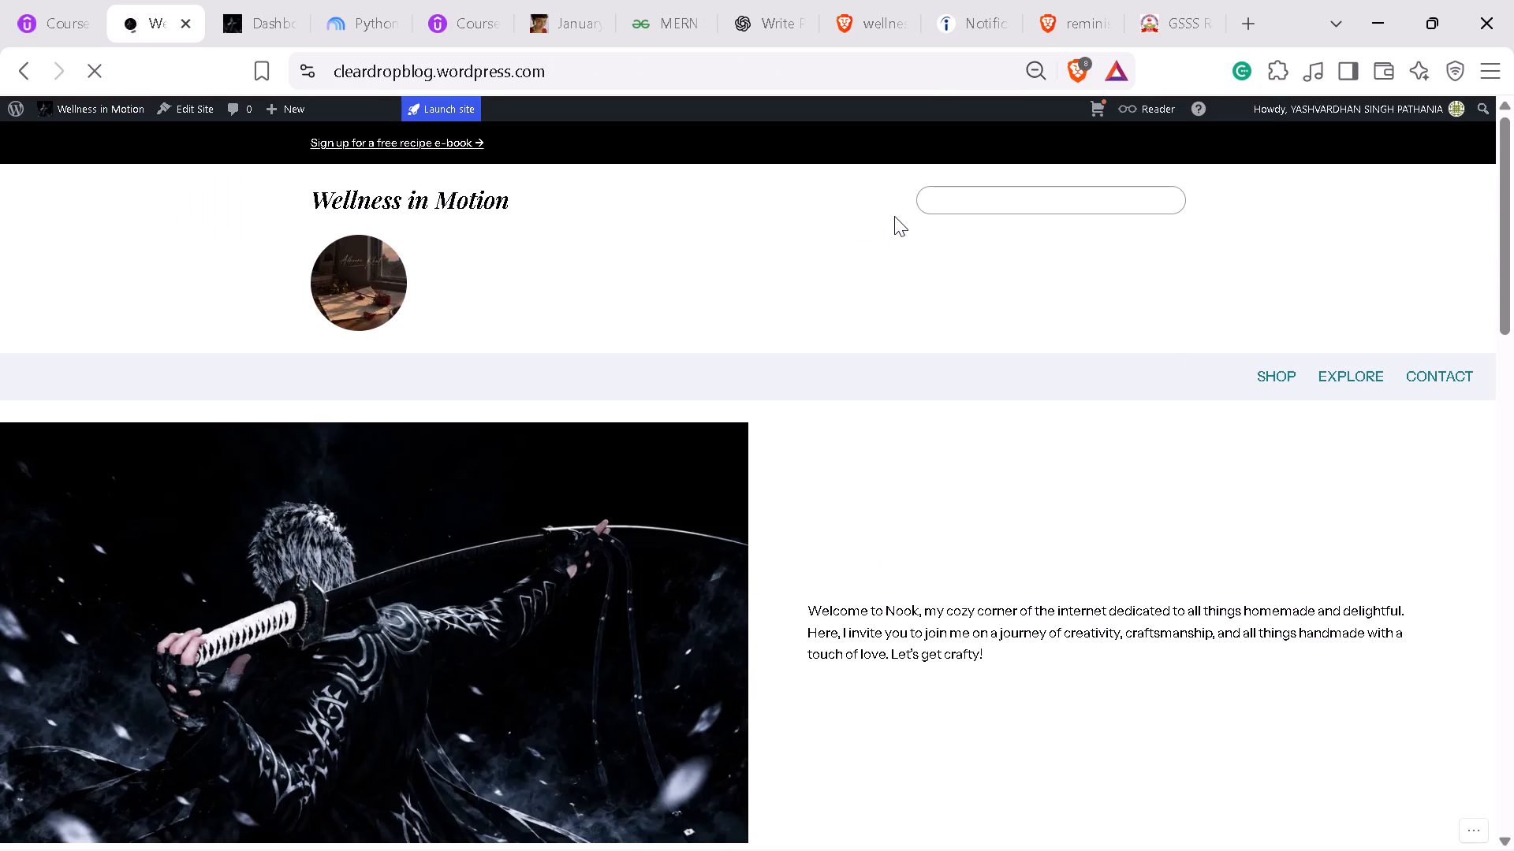
{"action": "scroll", "coordinate": [763, 445], "scroll_direction": "down", "scroll_amount": 1}
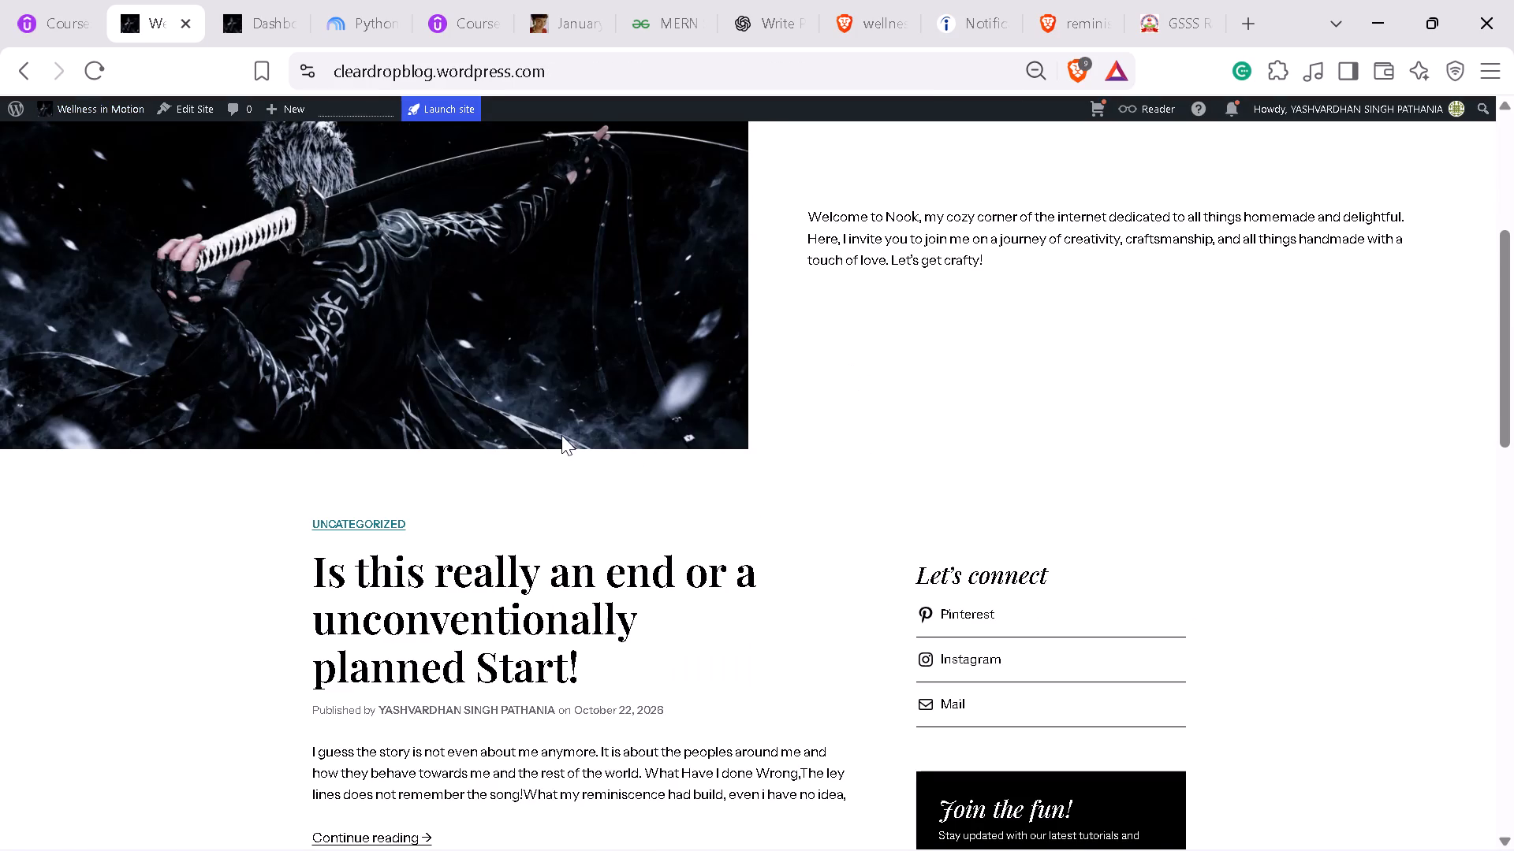
{"action": "scroll", "coordinate": [385, 443], "scroll_direction": "up", "scroll_amount": 1}
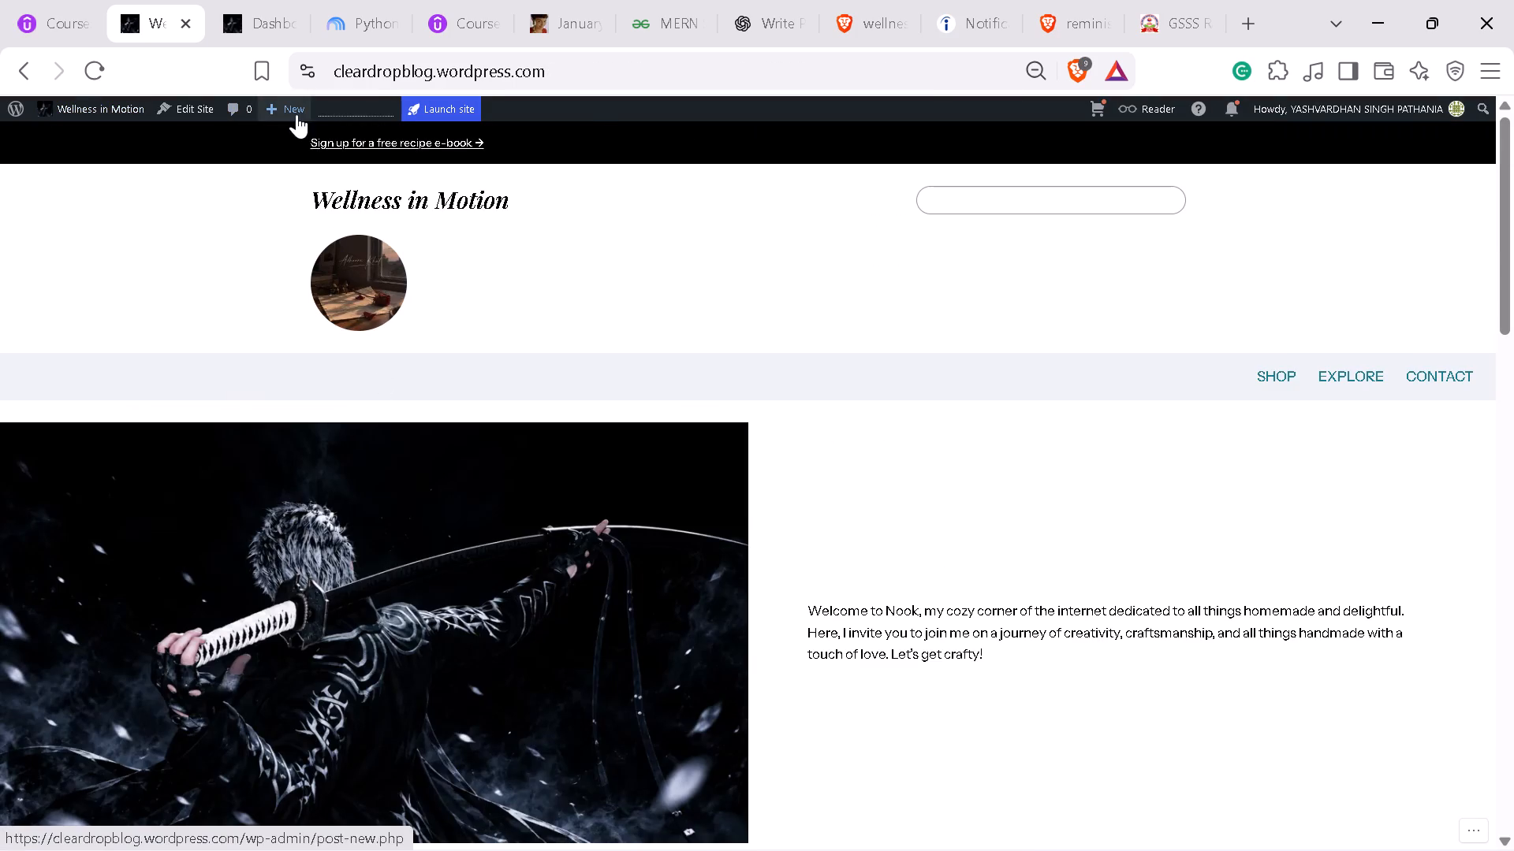
Reopen the homepage's Index template for editing.
{"action": "left_click", "coordinate": [183, 113]}
{"action": "scroll", "coordinate": [520, 530], "scroll_direction": "down", "scroll_amount": 1}
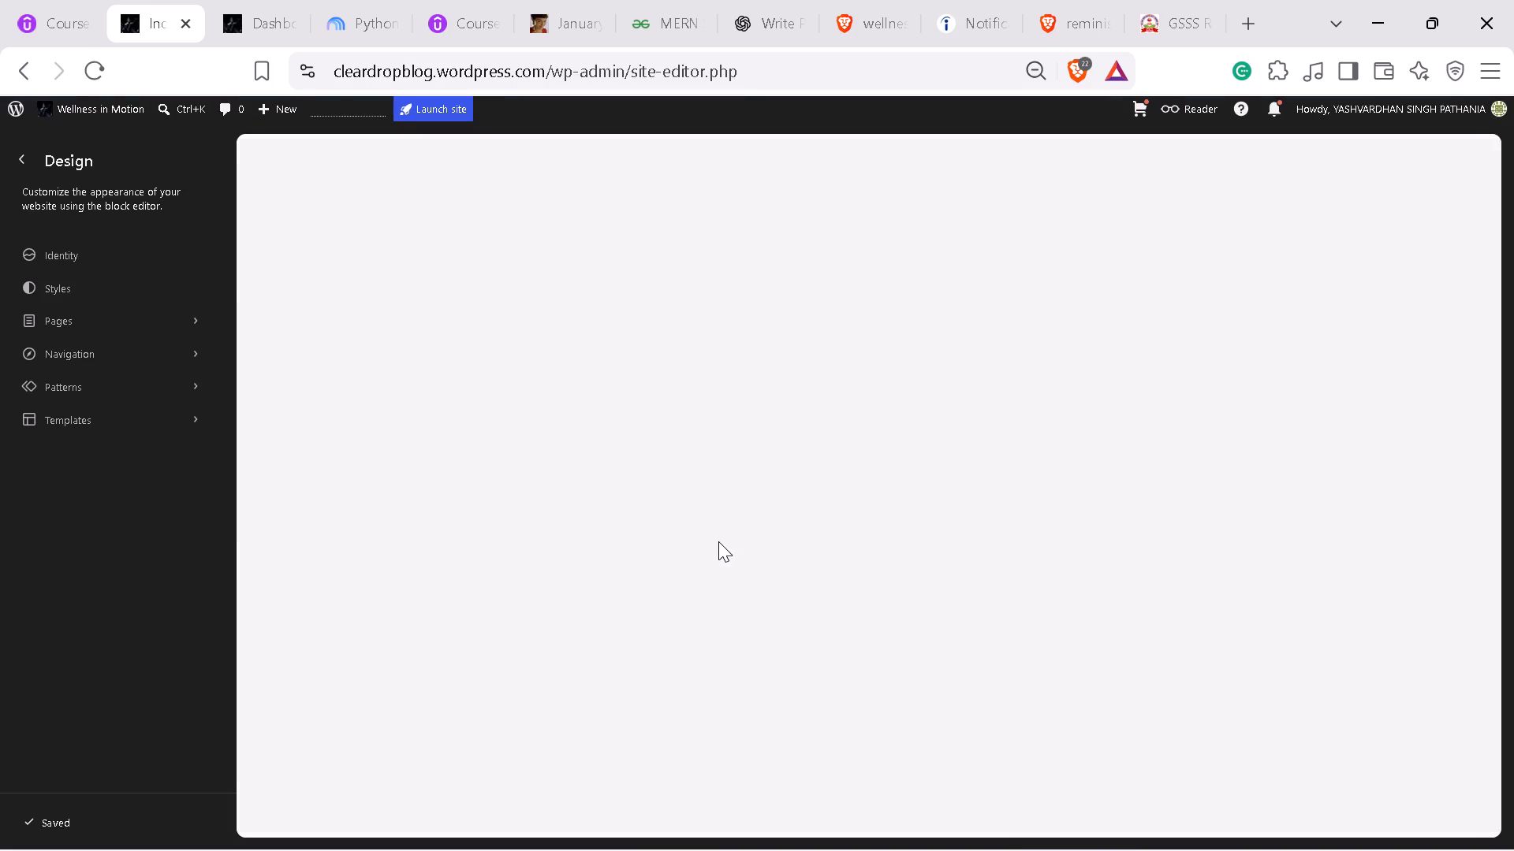
{"action": "scroll", "coordinate": [866, 571], "scroll_direction": "down", "scroll_amount": 1}
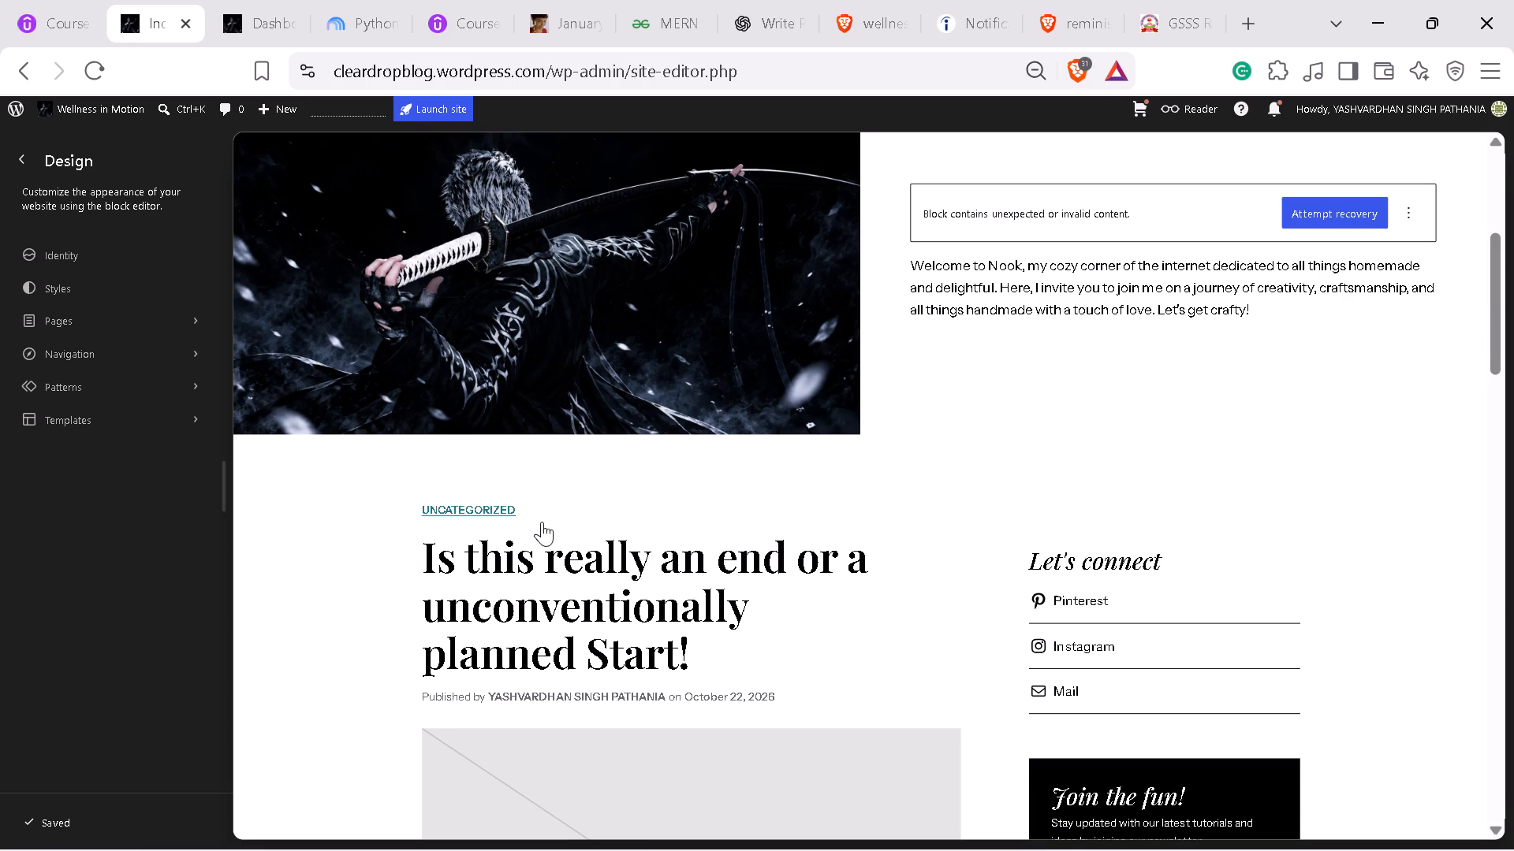
{"action": "left_click", "coordinate": [897, 455]}
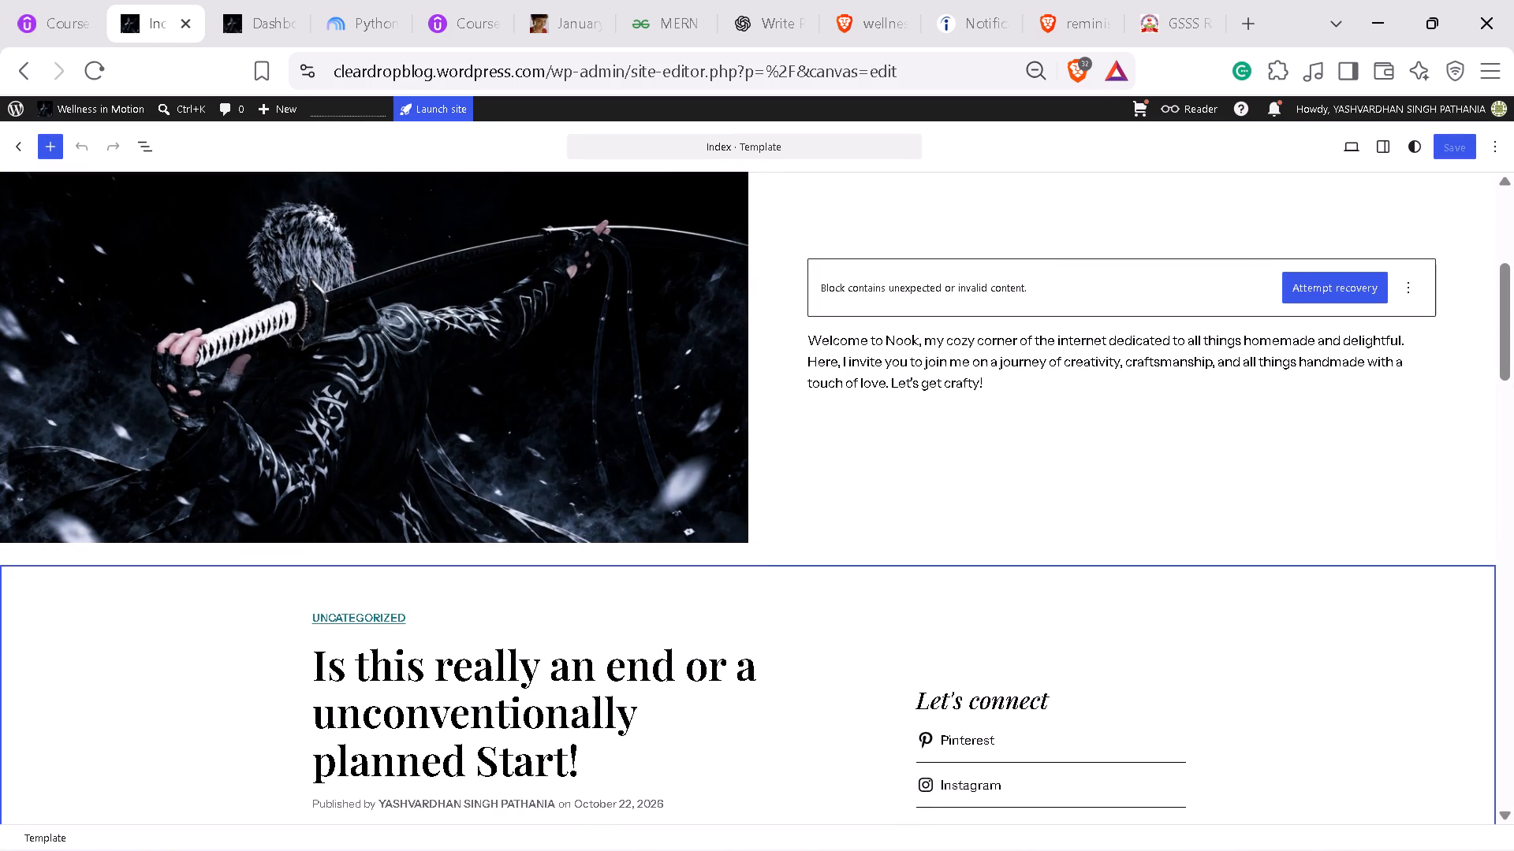
Add a paragraph block between the hero image section and the posts, and replace it with a Pullquote block.
{"action": "scroll", "coordinate": [759, 544], "scroll_direction": "up", "scroll_amount": 1}
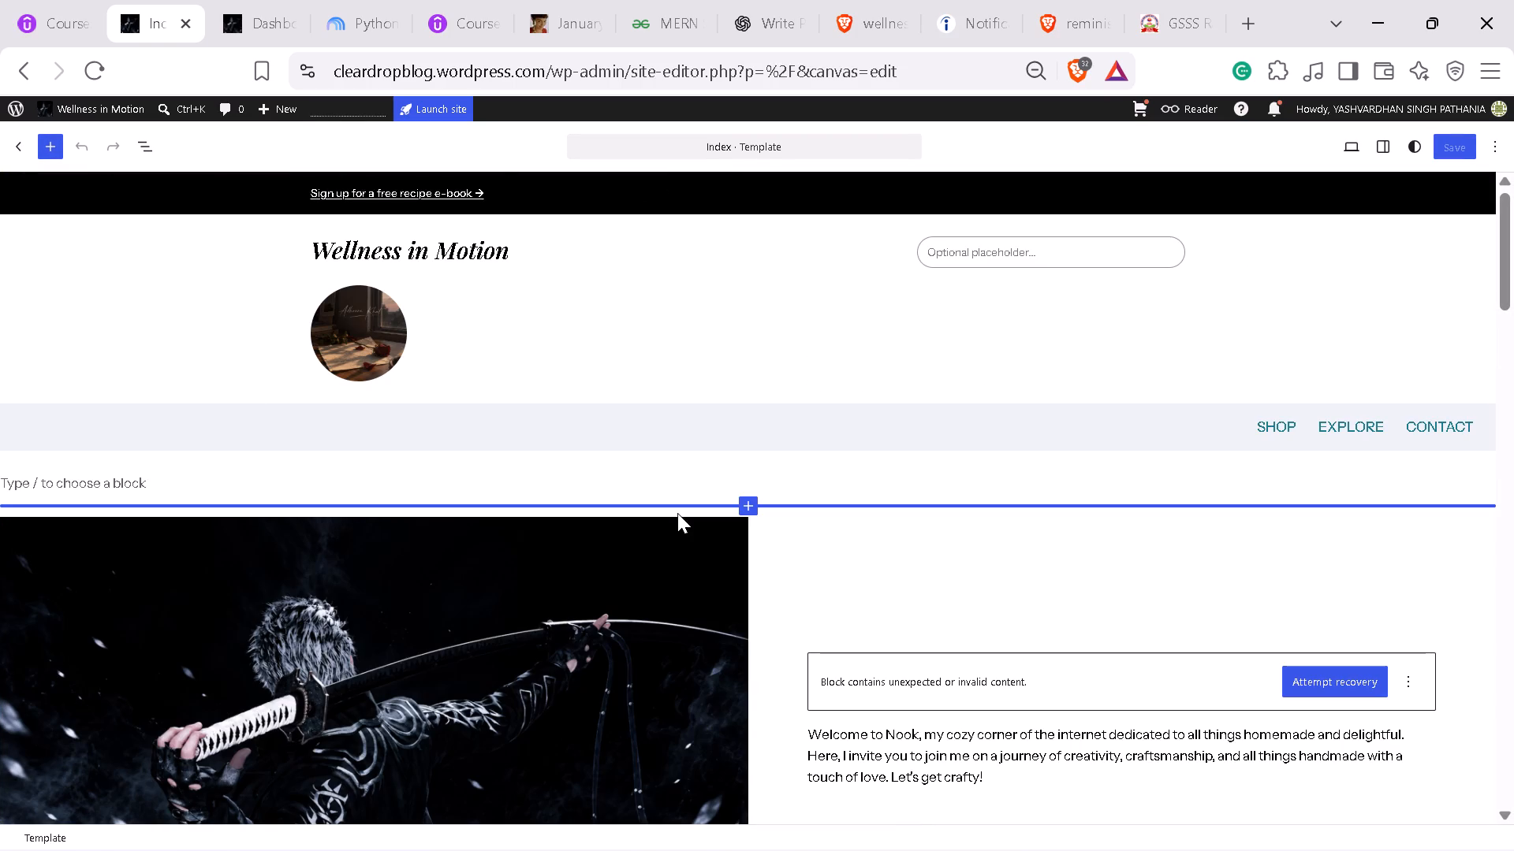
{"action": "scroll", "coordinate": [738, 549], "scroll_direction": "down", "scroll_amount": 1}
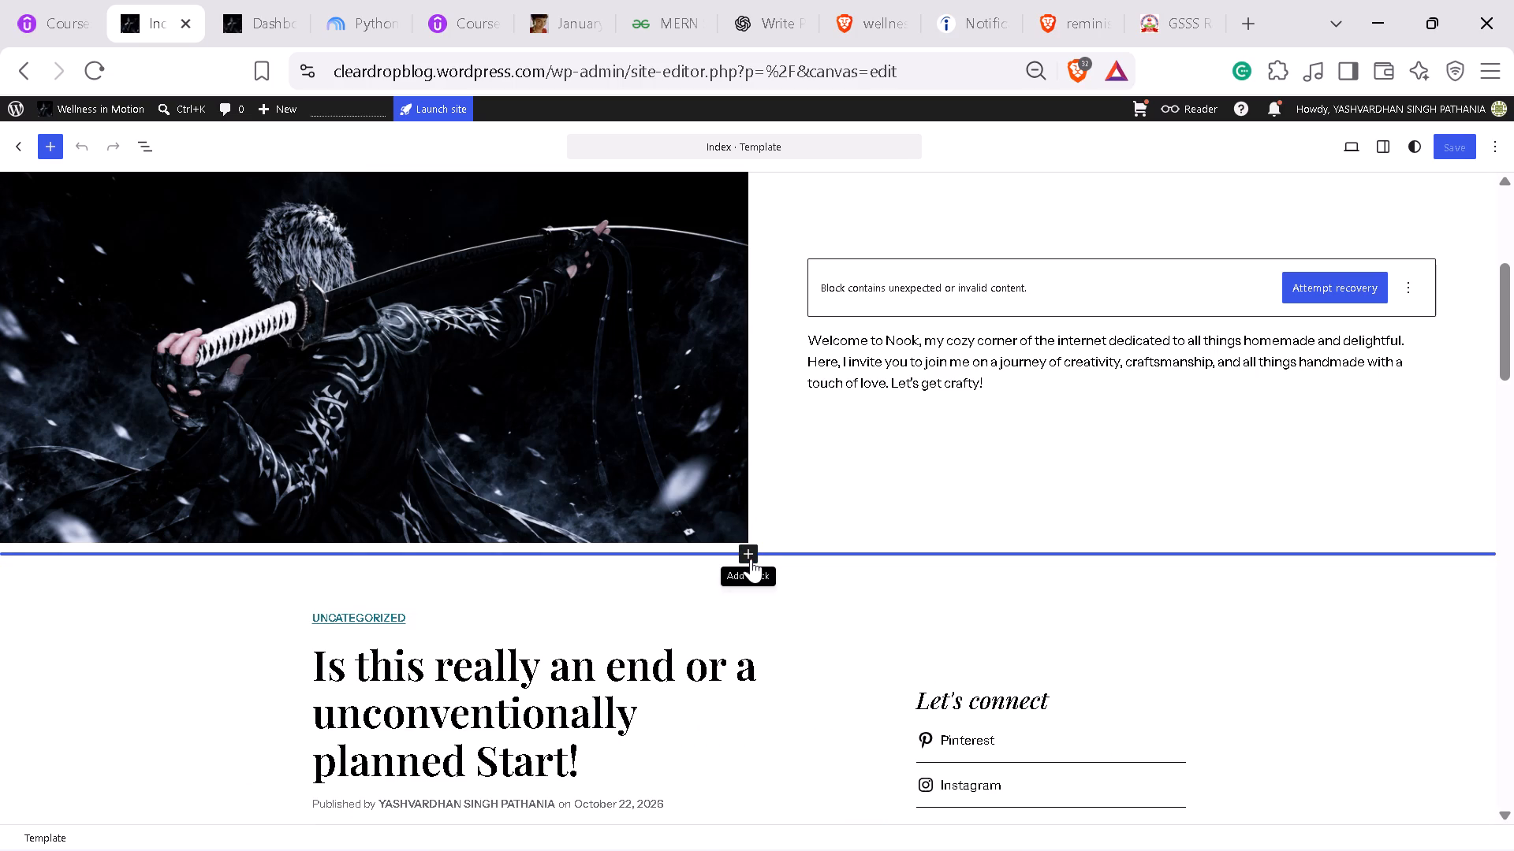
{"action": "left_click", "coordinate": [751, 559]}
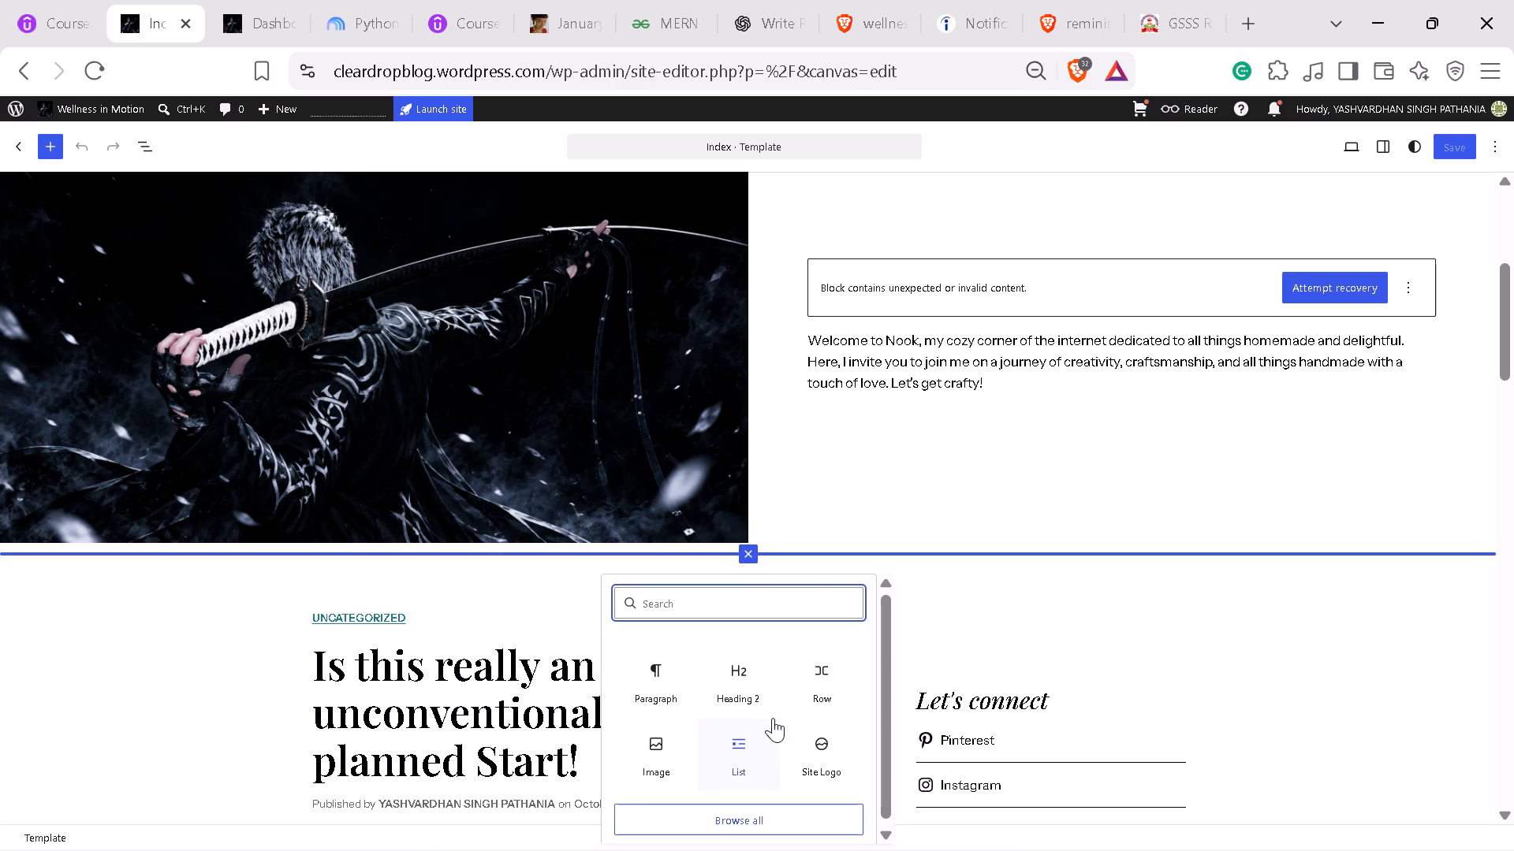
{"action": "left_click", "coordinate": [666, 673]}
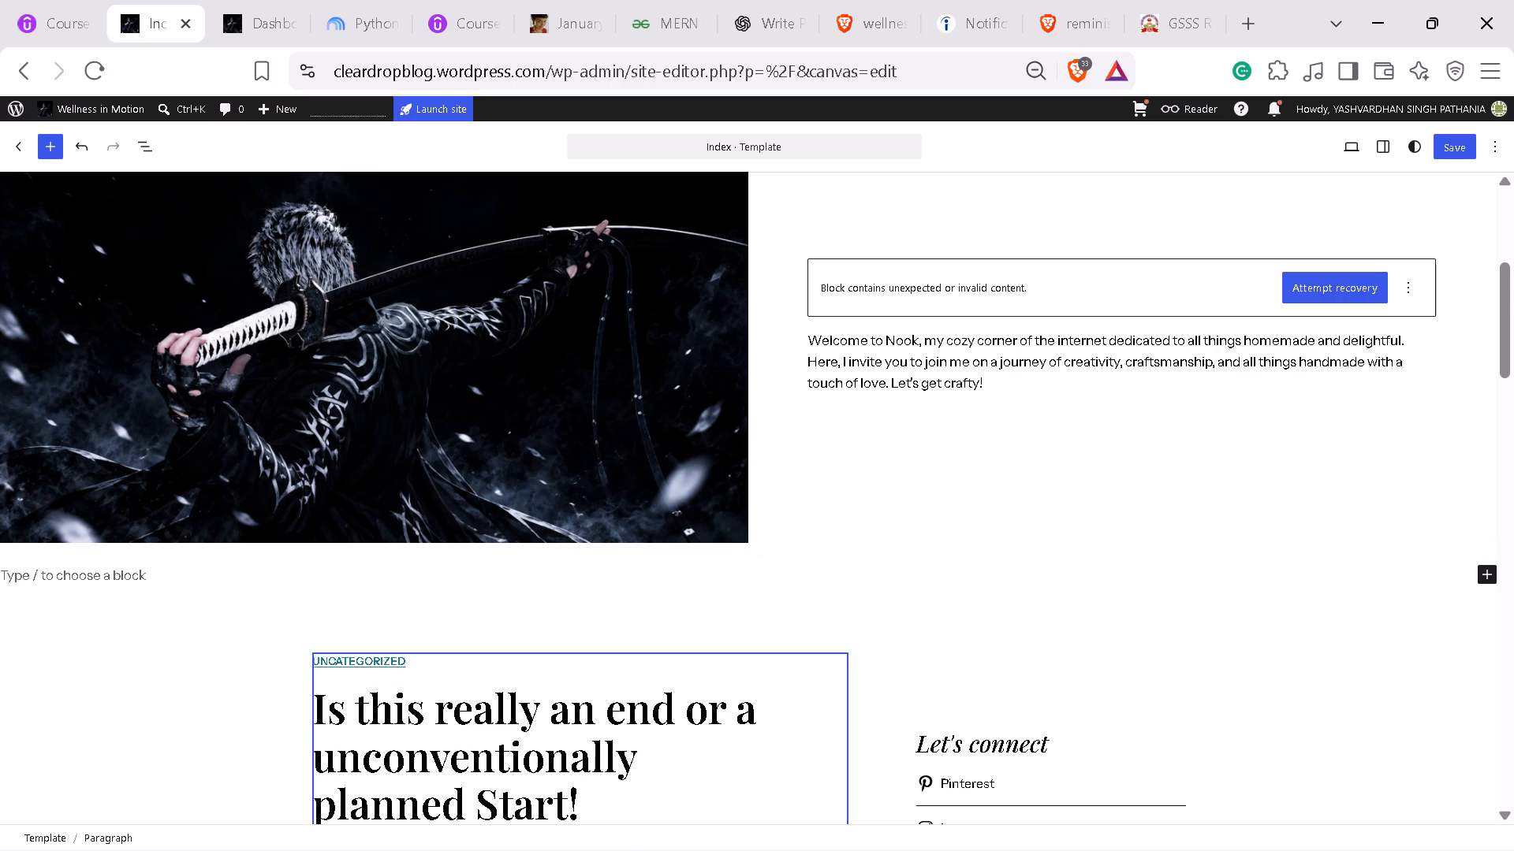
{"action": "key", "text": "super+x"}
{"action": "left_click", "coordinate": [212, 600]}
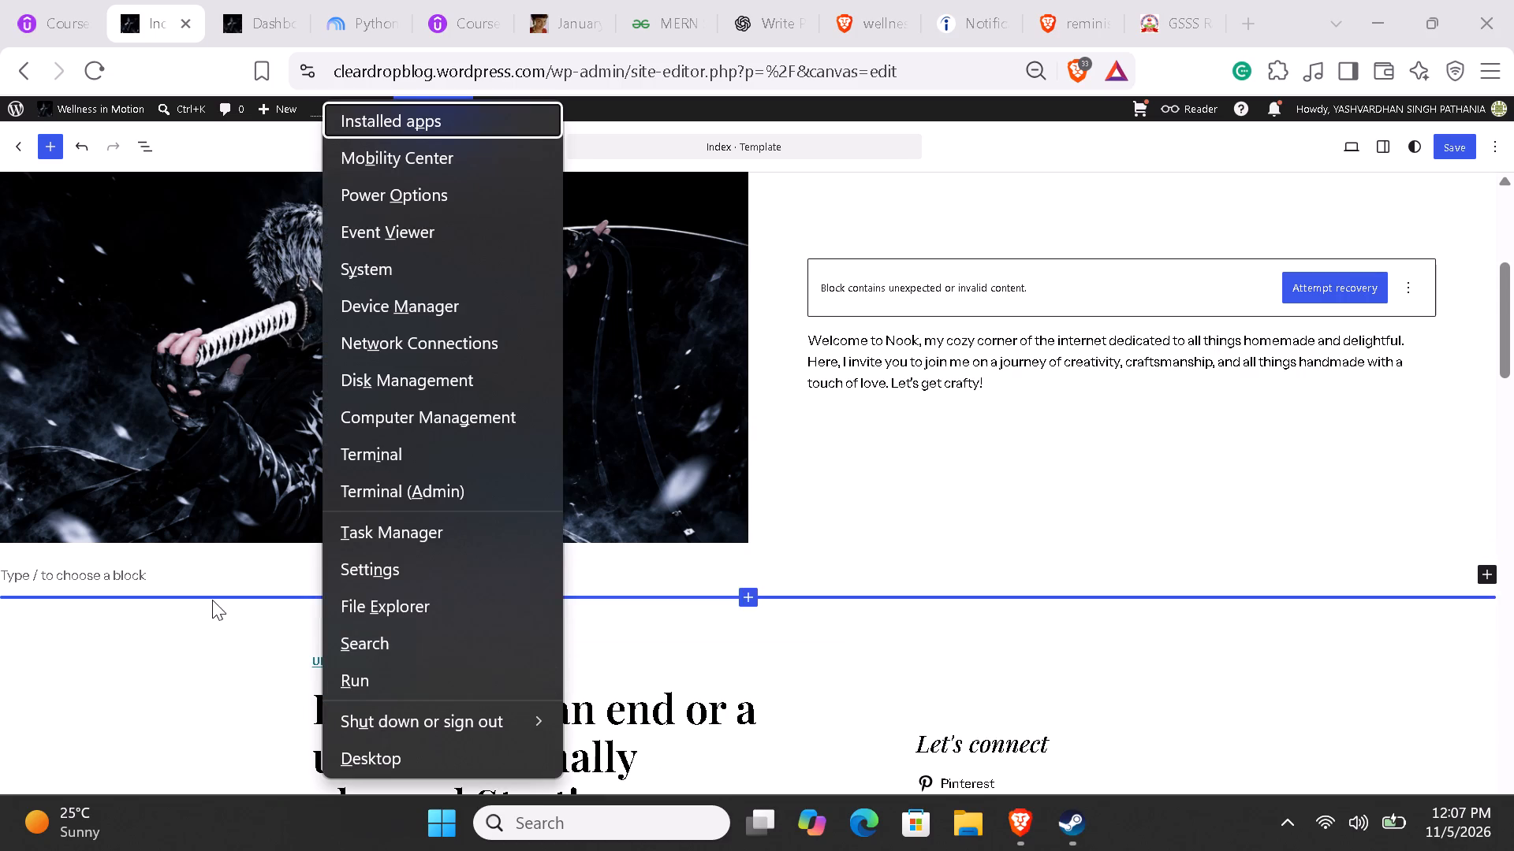
Delete the empty paragraph block between the hero image section and the posts.
{"action": "scroll", "coordinate": [755, 631], "scroll_direction": "up", "scroll_amount": 1}
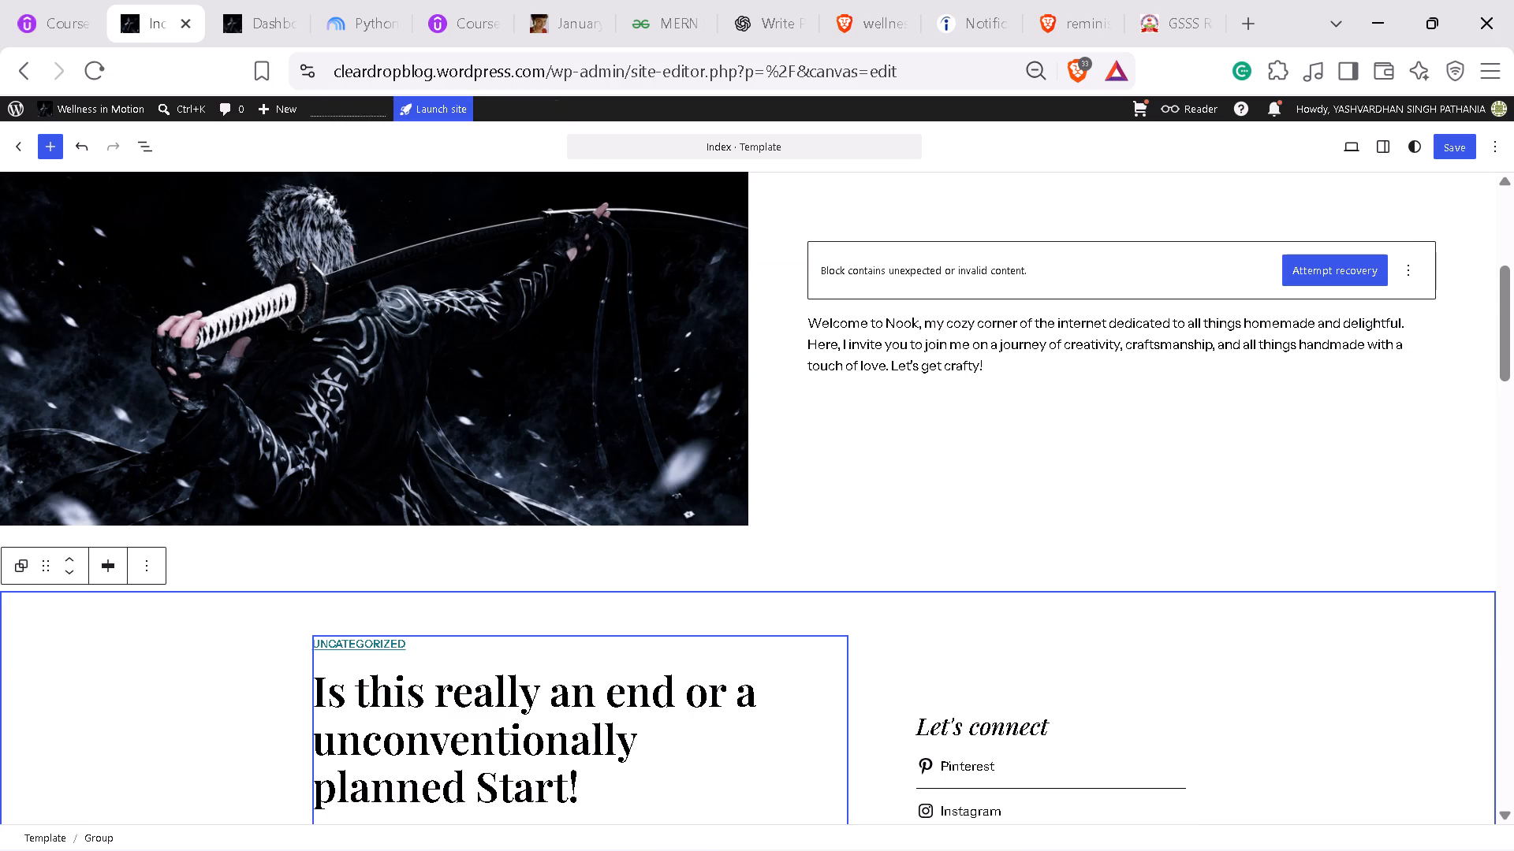
{"action": "left_click", "coordinate": [712, 563]}
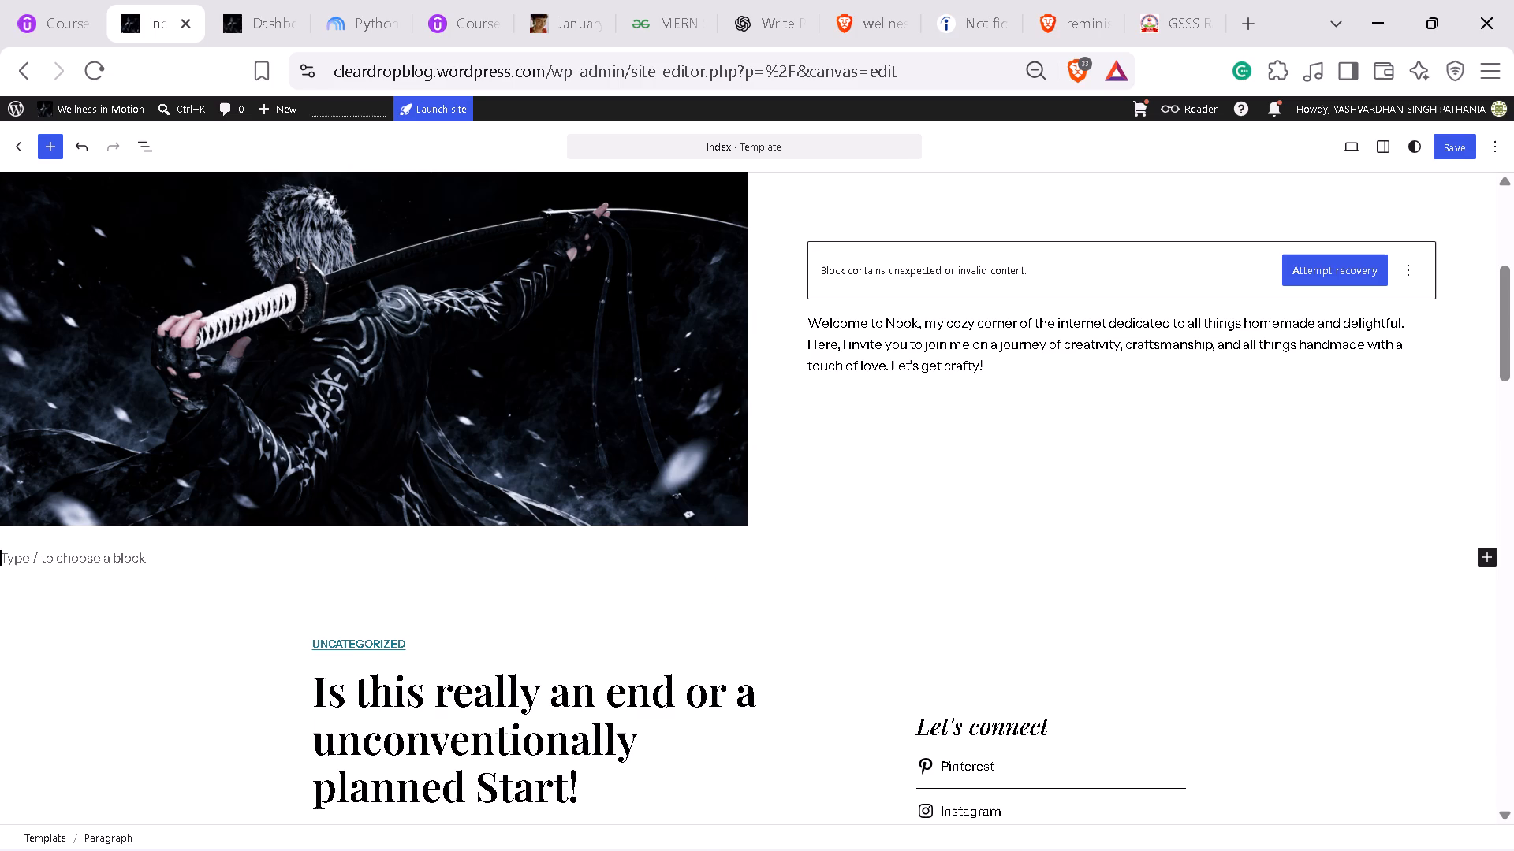
{"action": "key", "text": "ctrl+Delete"}
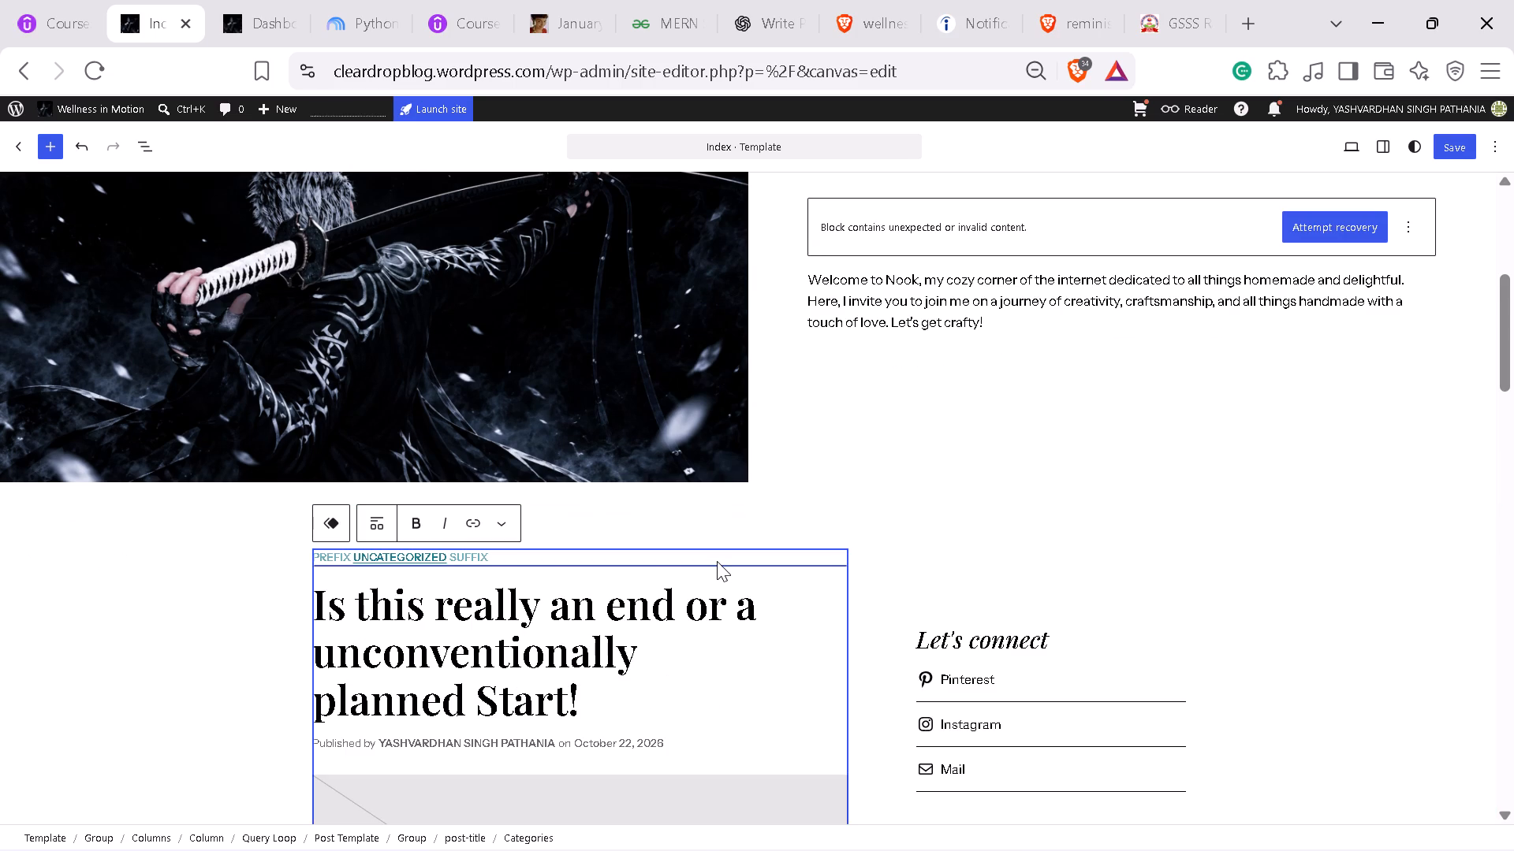
Browse all blocks for the gap between the hero image section and the posts group, and insert a Pullquote there.
{"action": "scroll", "coordinate": [717, 561], "scroll_direction": "up", "scroll_amount": 1}
{"action": "scroll", "coordinate": [789, 543], "scroll_direction": "down", "scroll_amount": 1}
{"action": "left_click", "coordinate": [725, 522]}
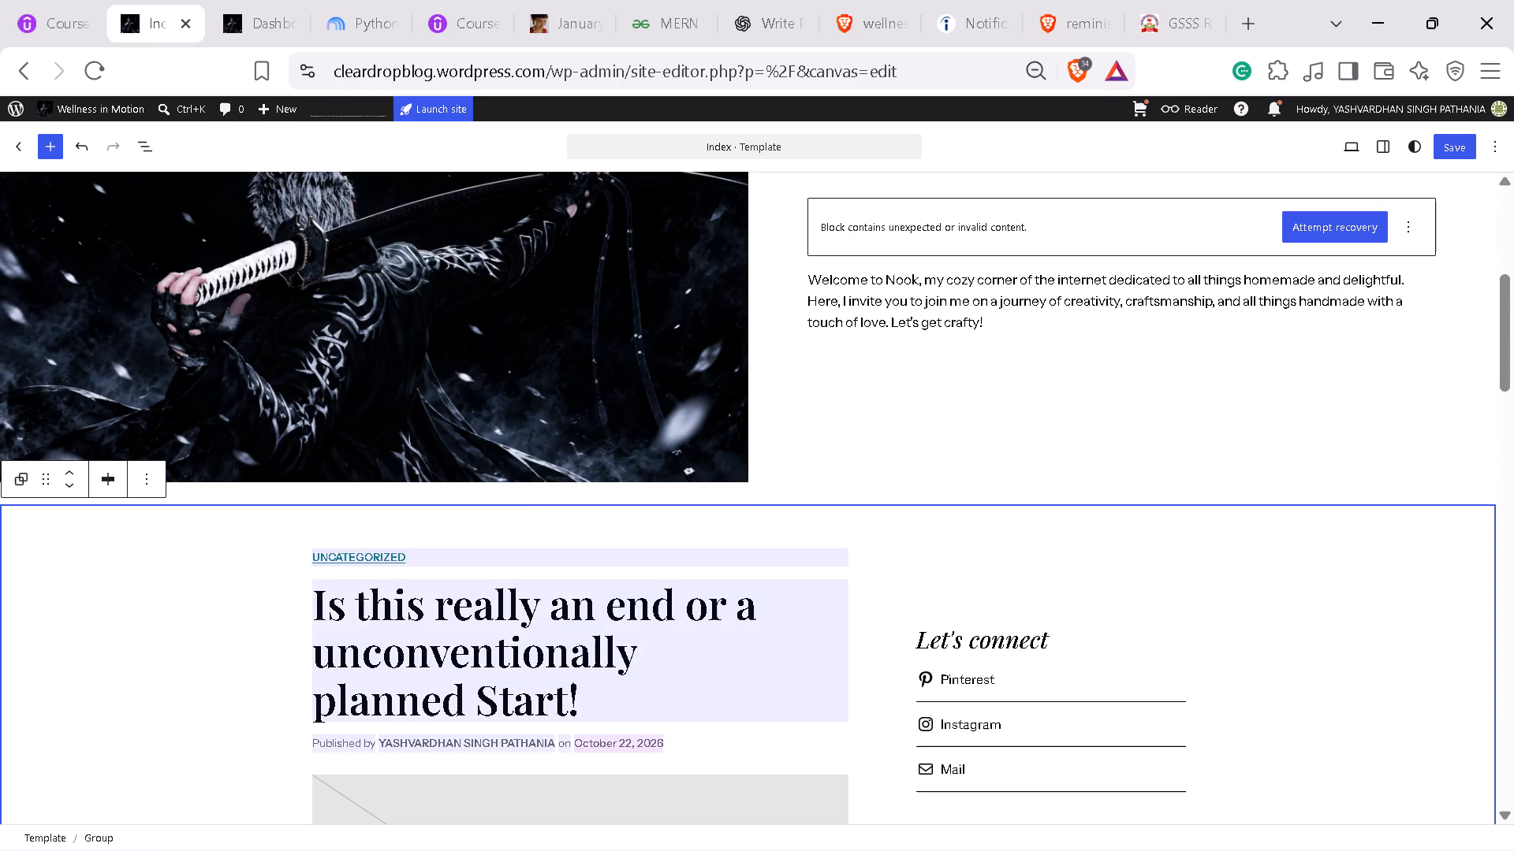
{"action": "left_click", "coordinate": [804, 523]}
{"action": "left_click", "coordinate": [872, 451]}
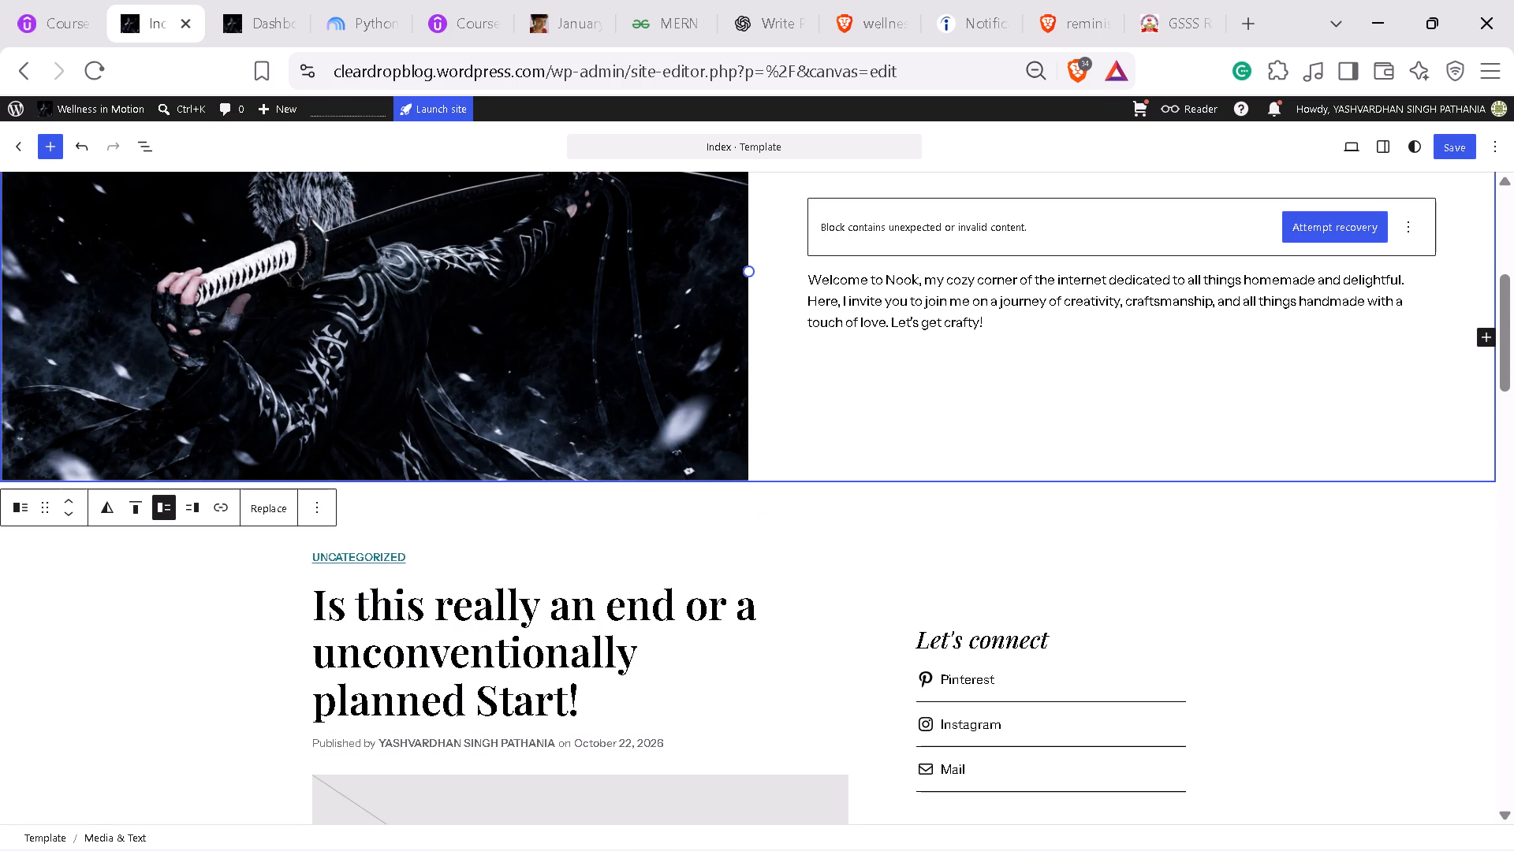
{"action": "left_click", "coordinate": [752, 533]}
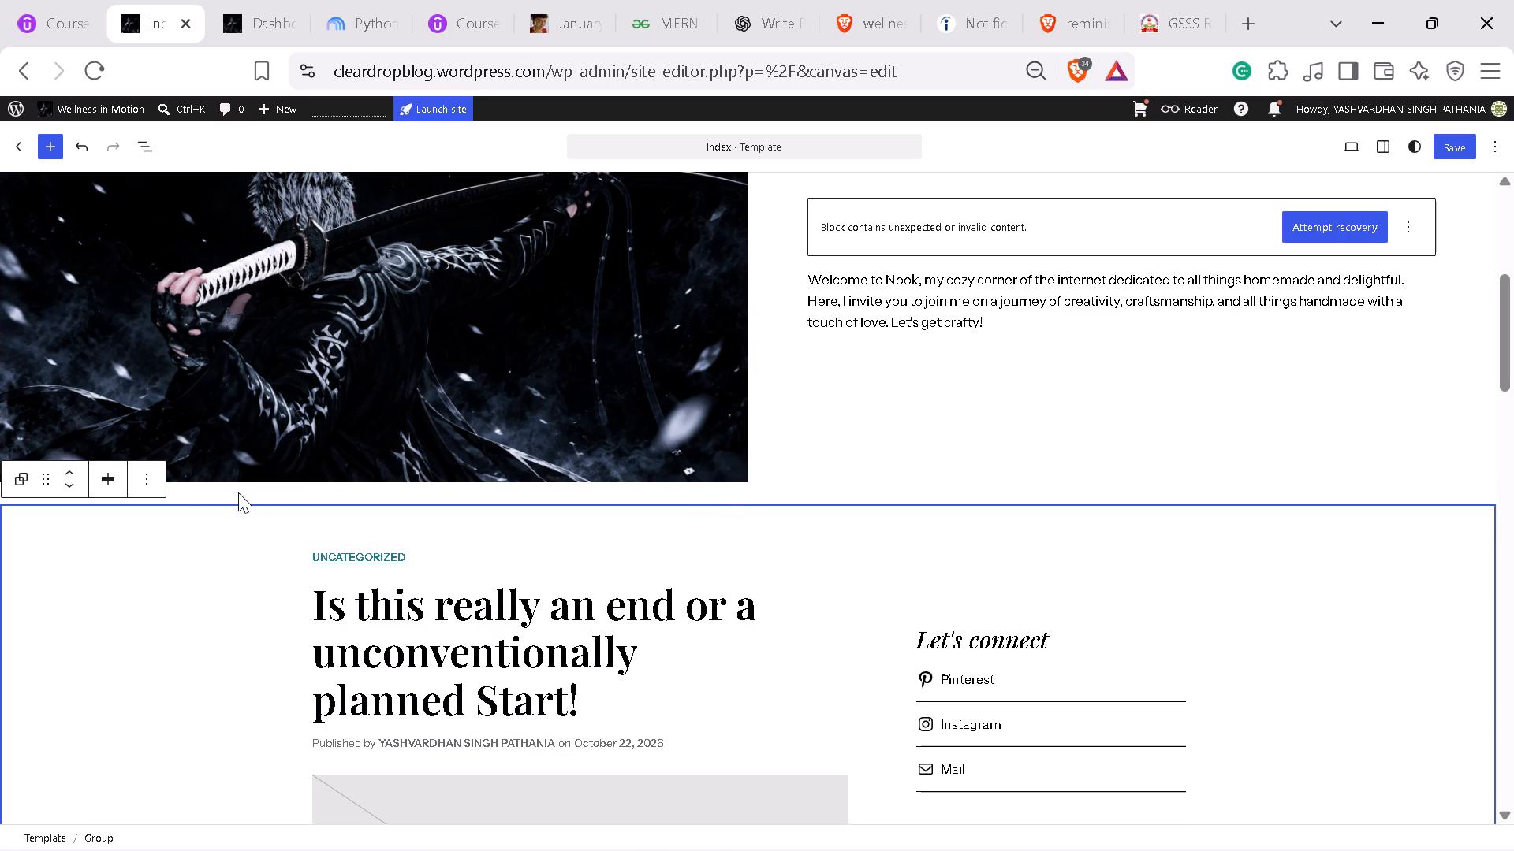
{"action": "left_click", "coordinate": [175, 493]}
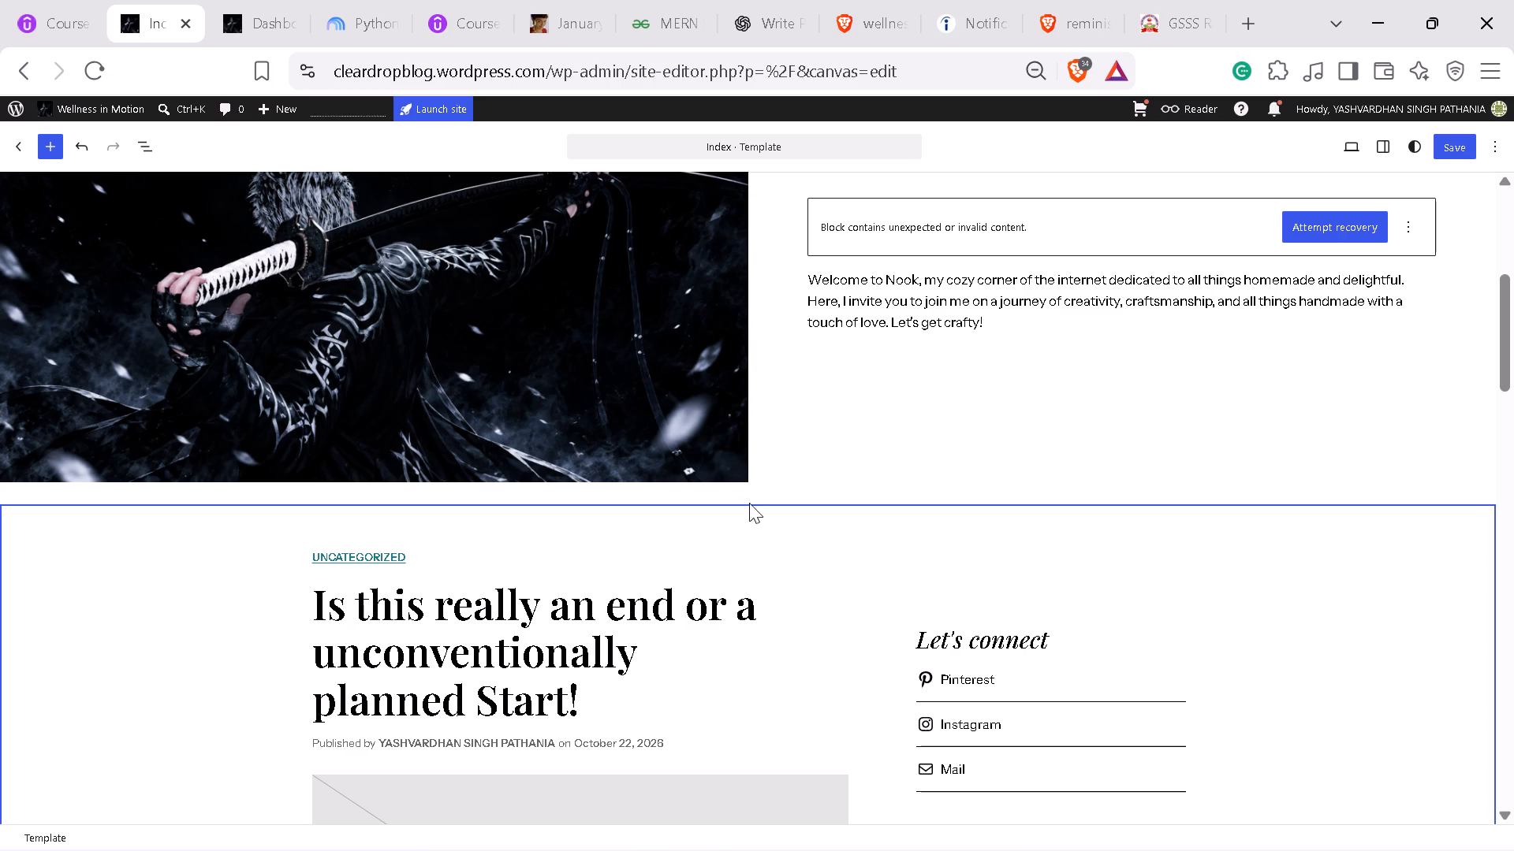
{"action": "left_click", "coordinate": [748, 500]}
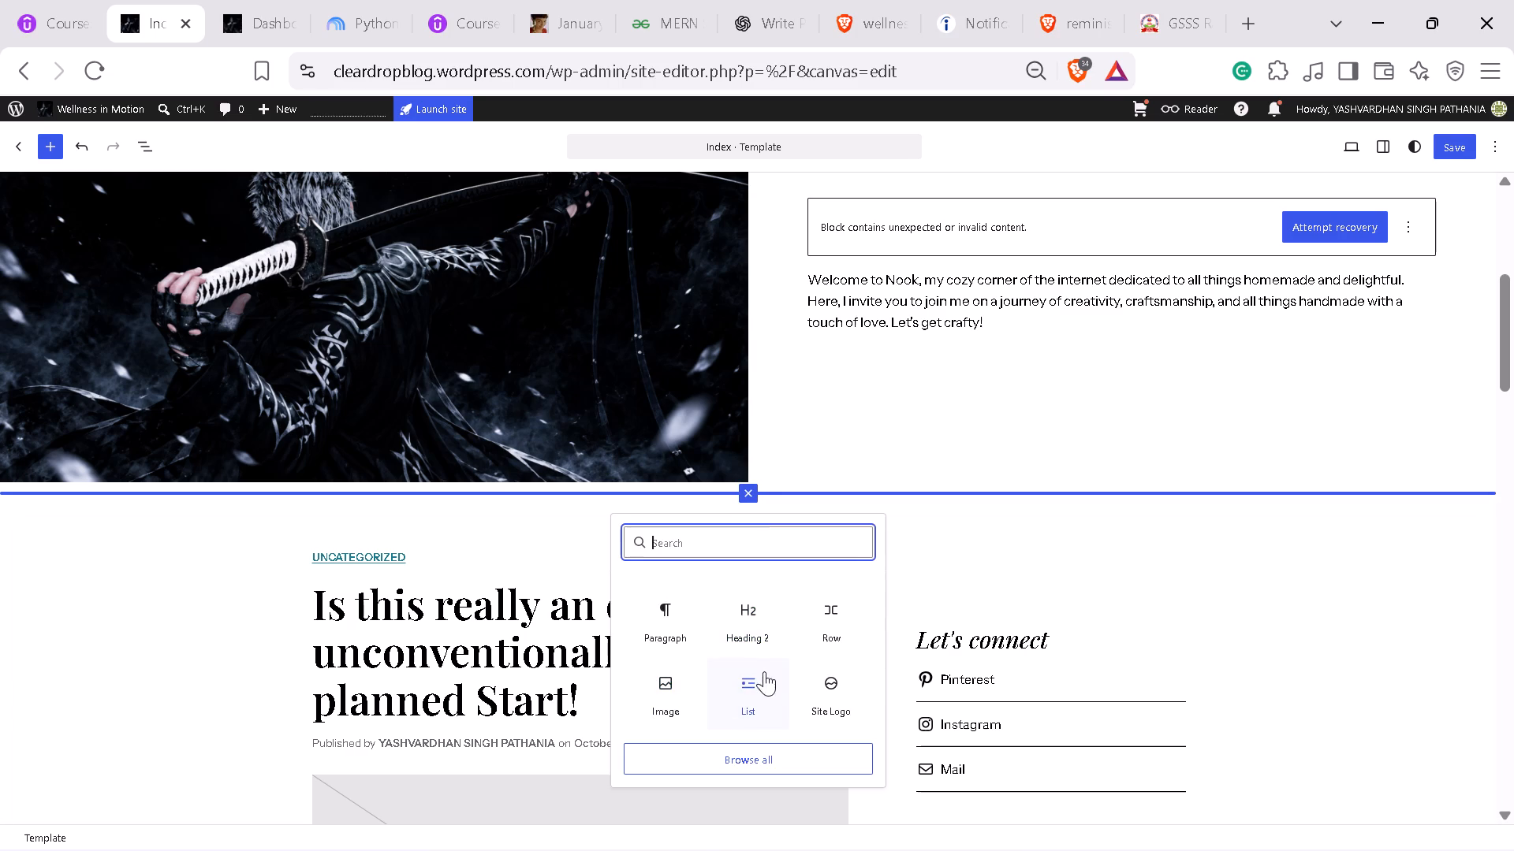
{"action": "scroll", "coordinate": [801, 679], "scroll_direction": "down", "scroll_amount": 4}
{"action": "left_click", "coordinate": [760, 750]}
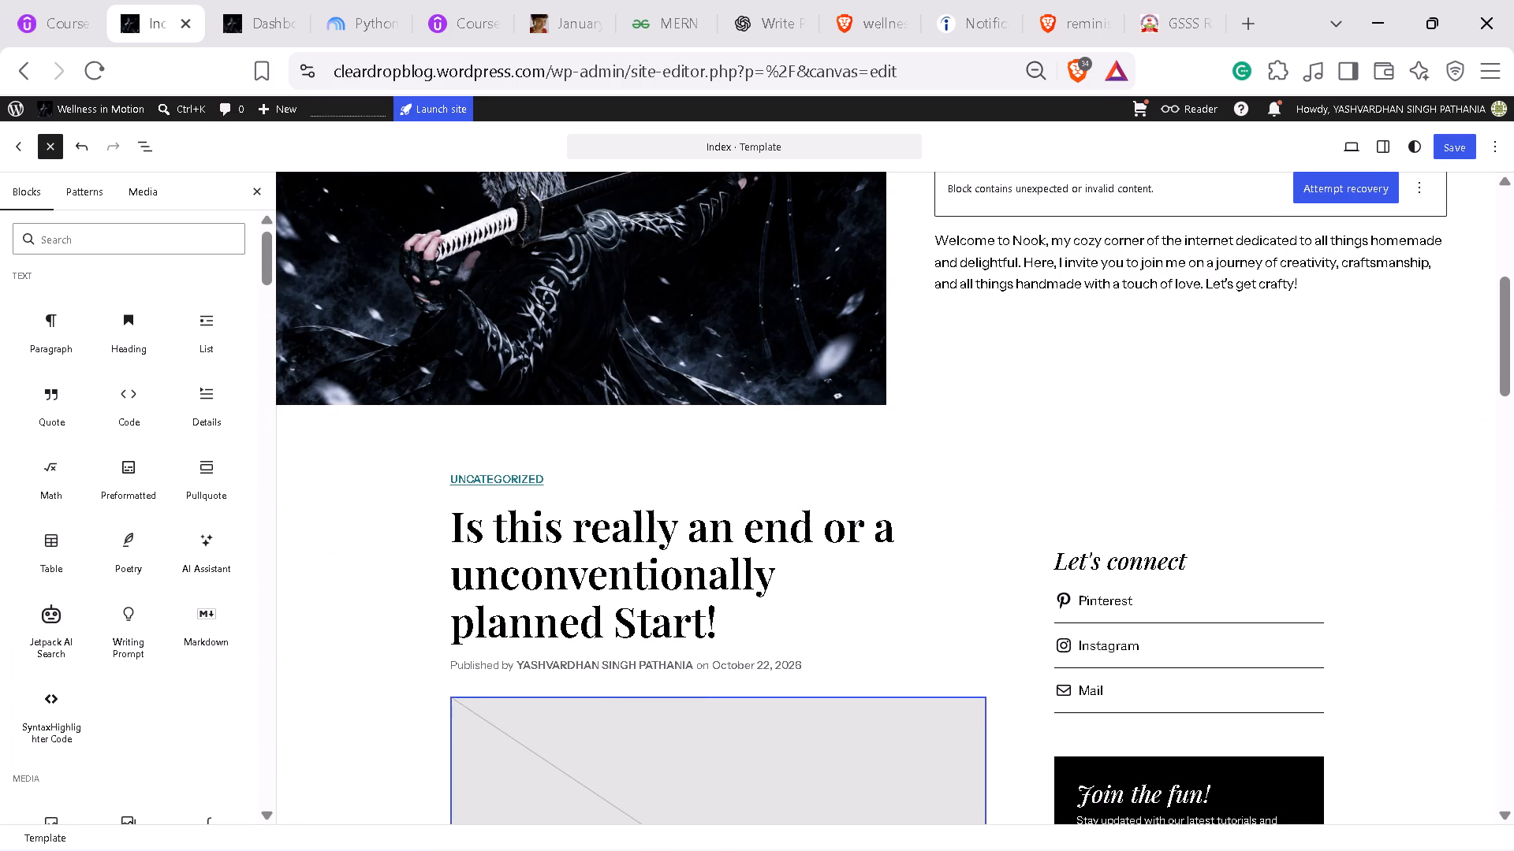
{"action": "left_click", "coordinate": [193, 471]}
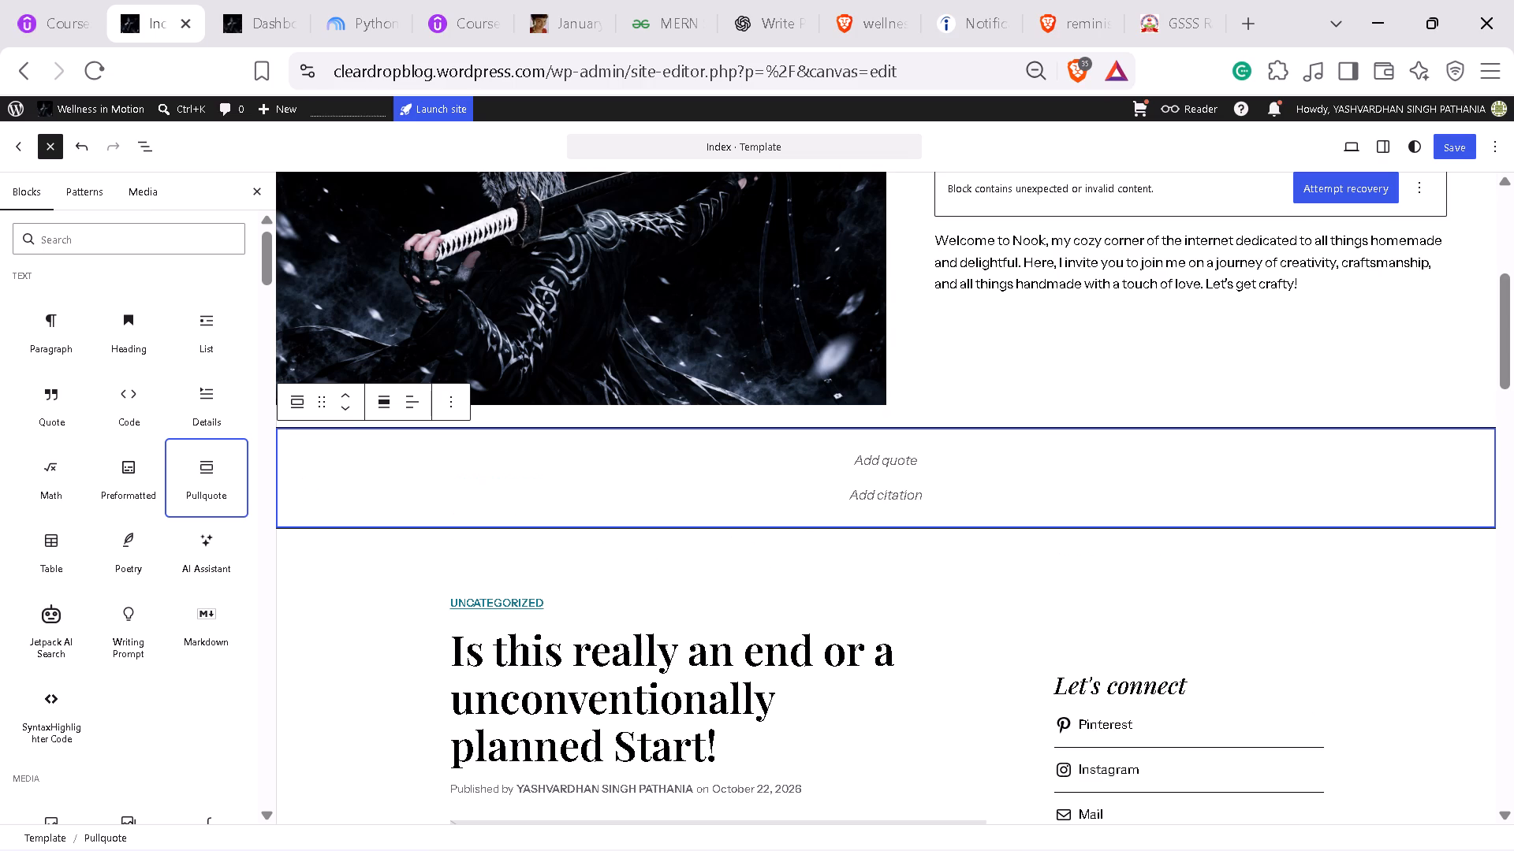
Return to the Review Section lecture, play it in full screen, and rewind it slightly.
{"action": "left_click", "coordinate": [429, 0]}
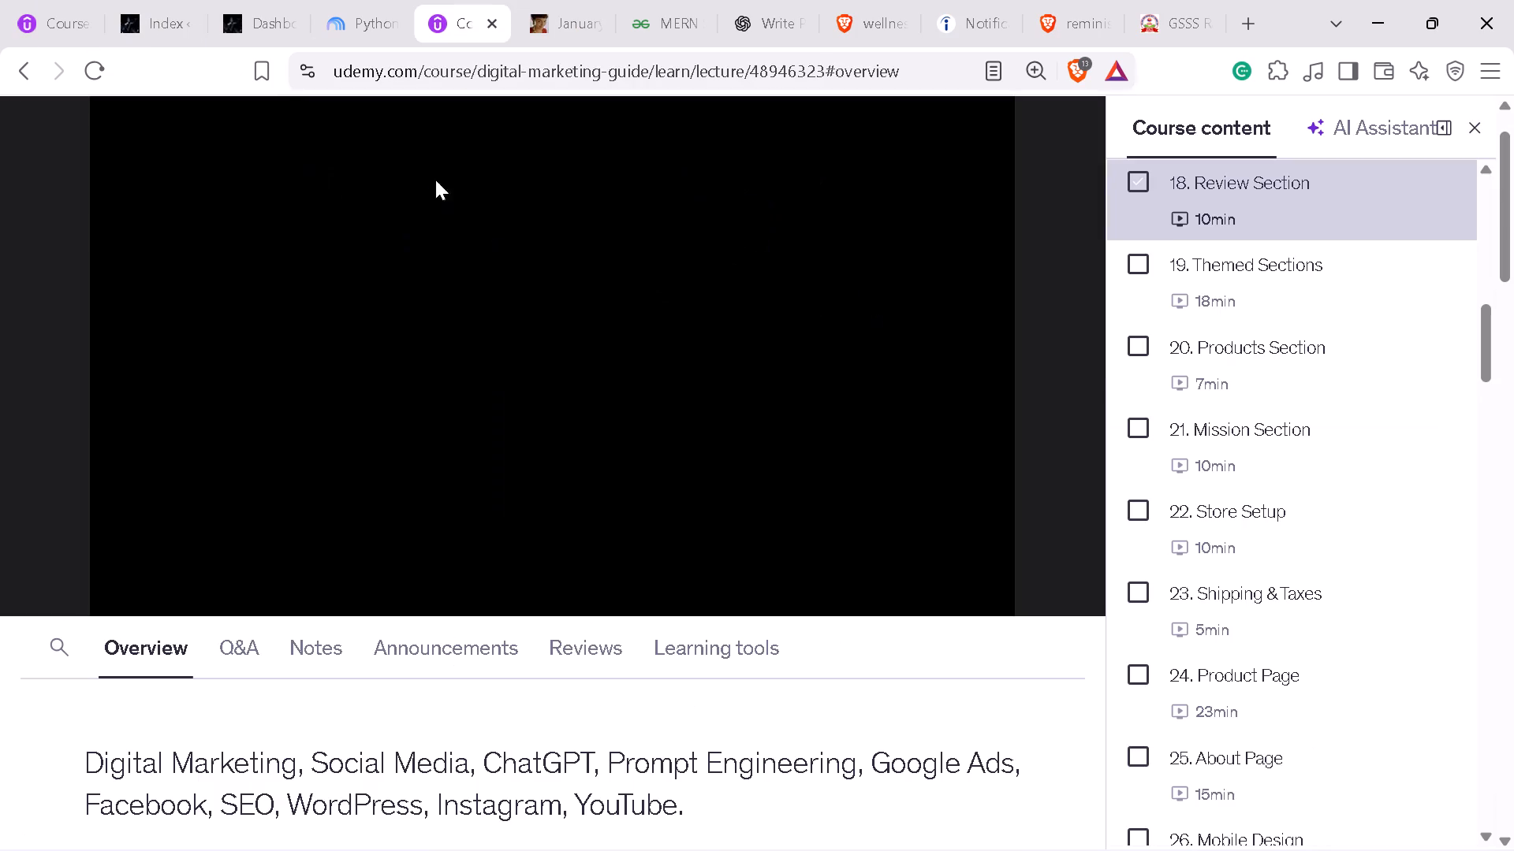
{"action": "left_click", "coordinate": [457, 259]}
{"action": "left_click", "coordinate": [1034, 593]}
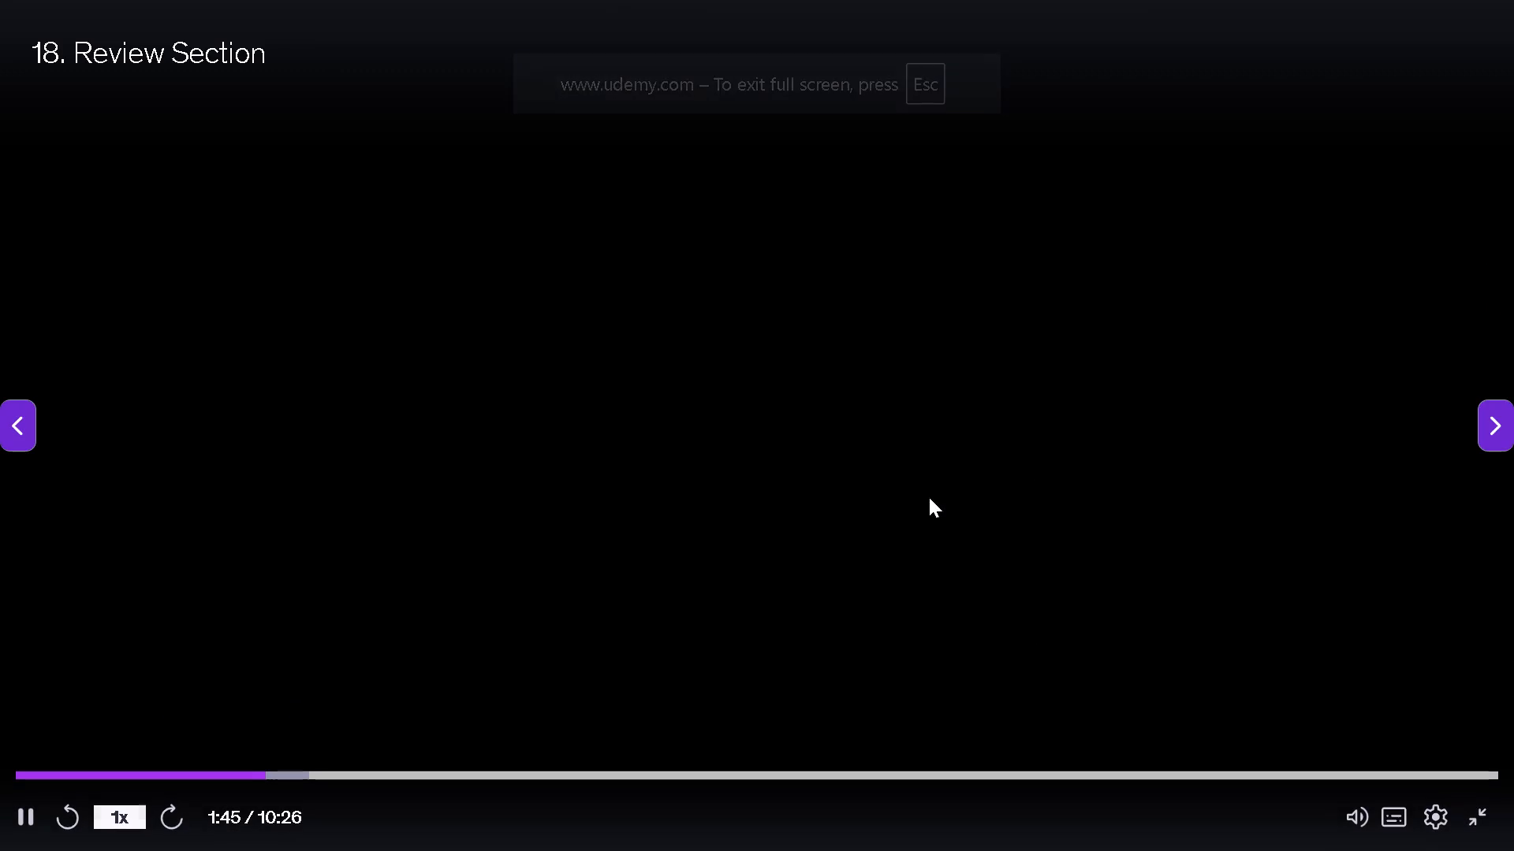
{"action": "key", "text": "Left"}
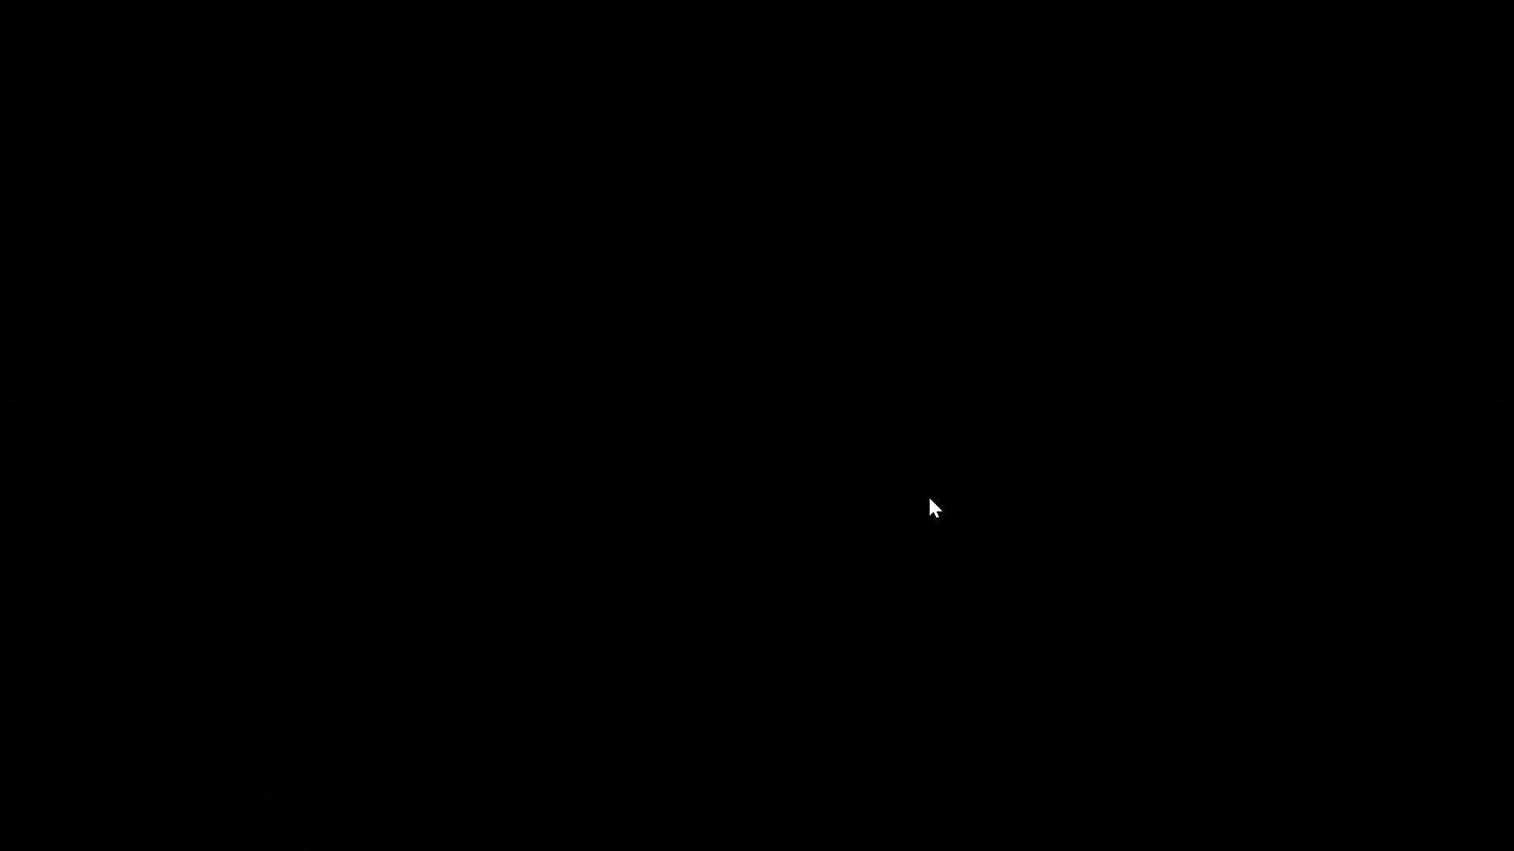
{"action": "key", "text": "Left"}
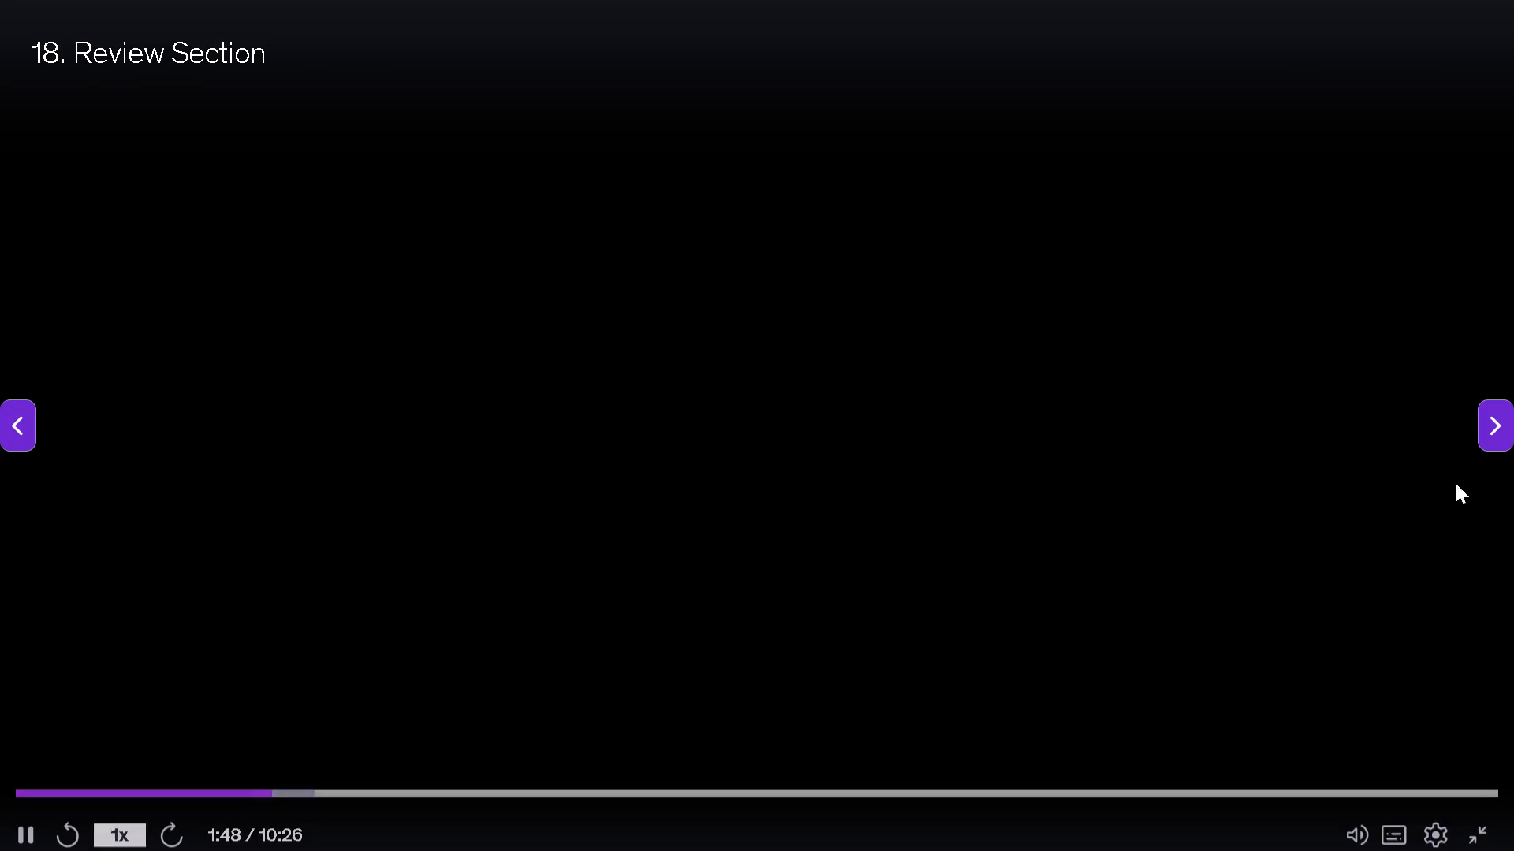
Exit the lecture's full screen, pause the video, and return to the Pullquote block in the Index template editor.
{"action": "left_click", "coordinate": [1475, 806]}
{"action": "left_click", "coordinate": [692, 281]}
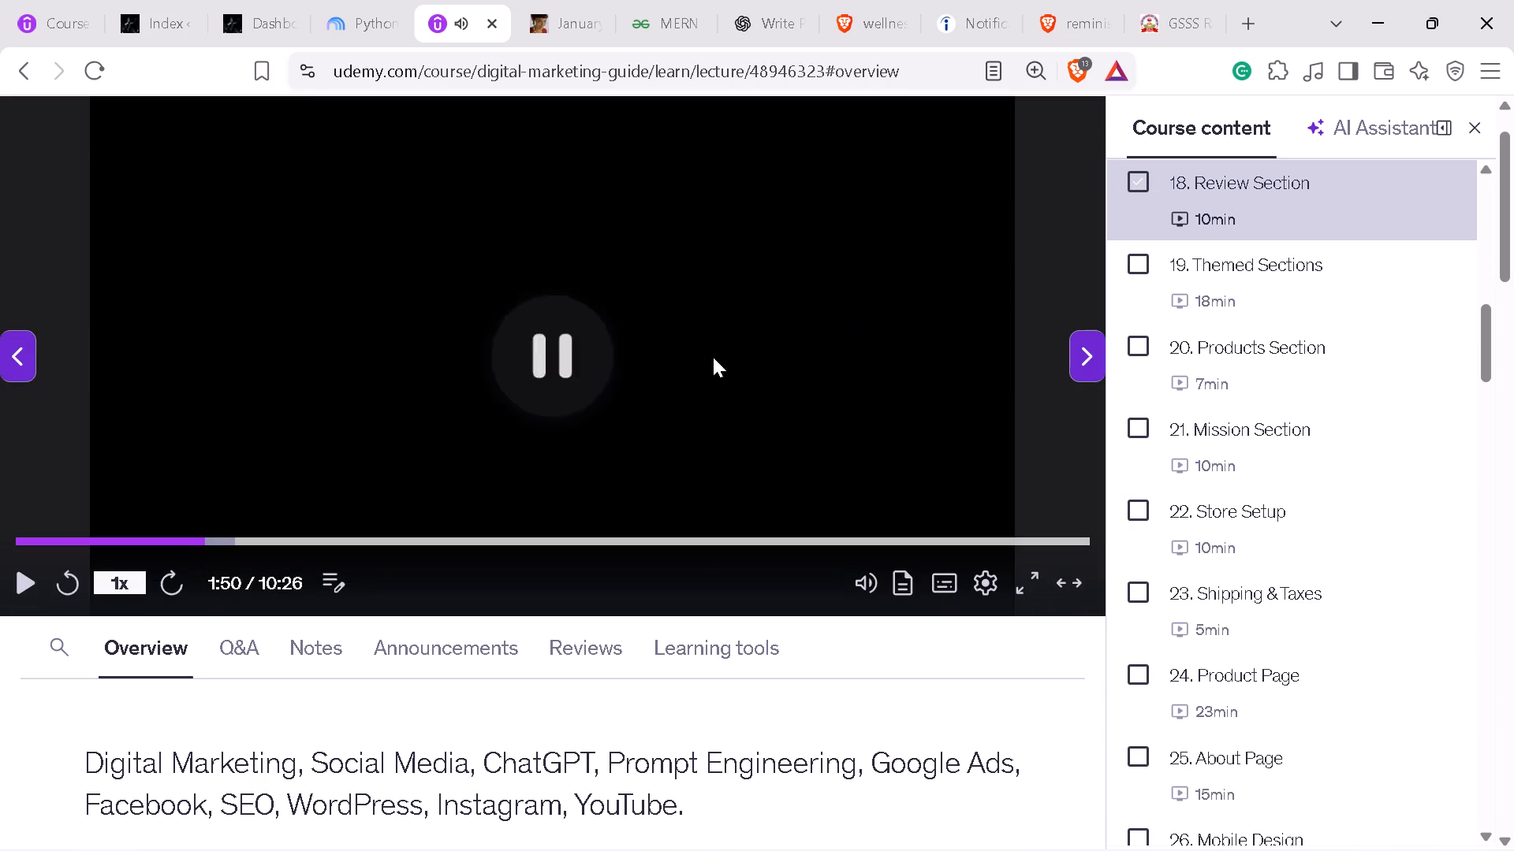
{"action": "left_click", "coordinate": [248, 0]}
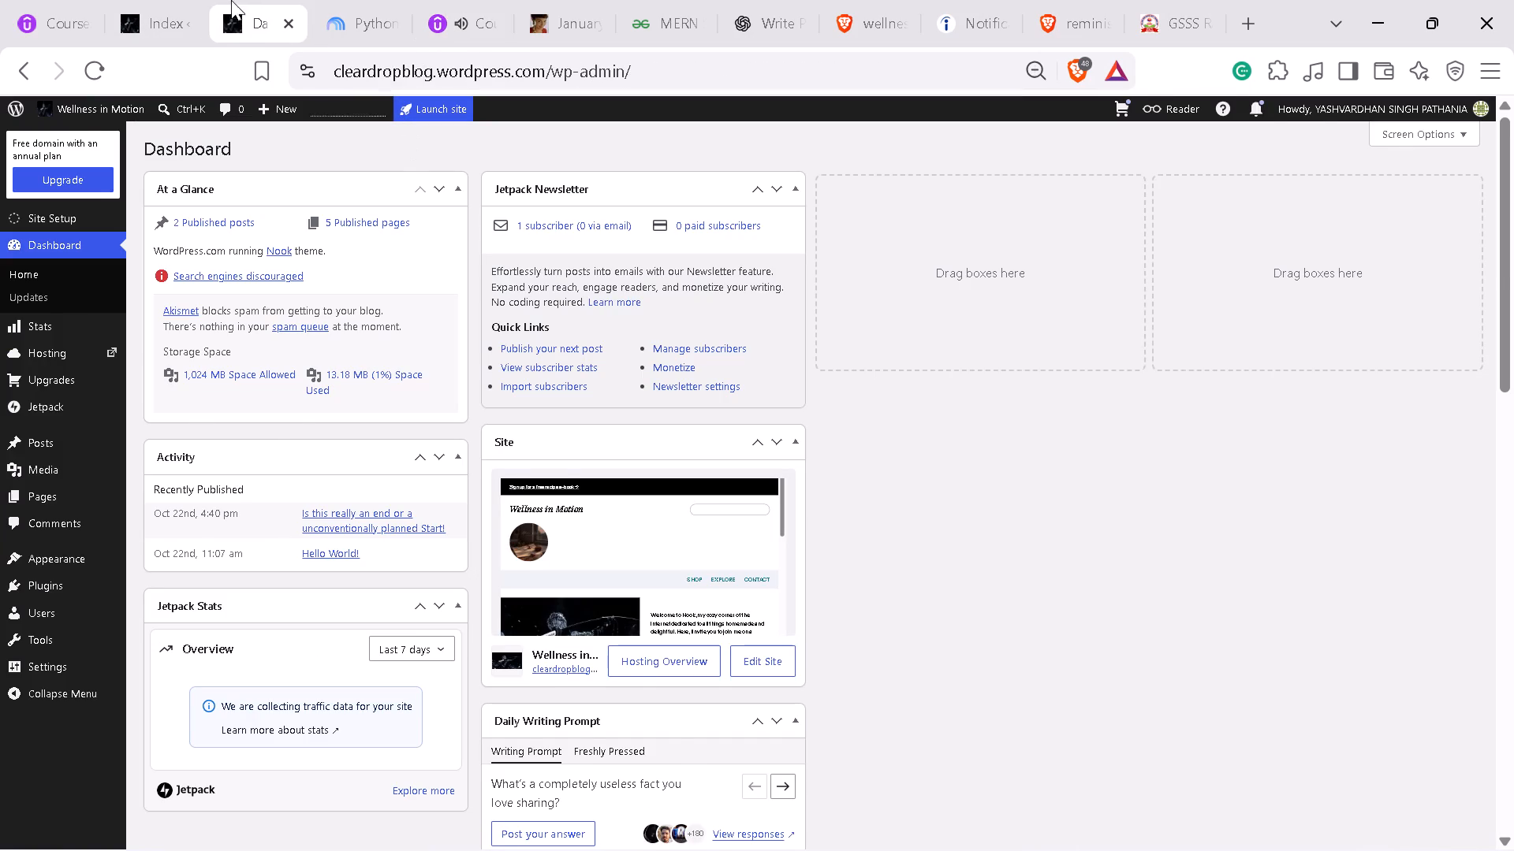
{"action": "left_click", "coordinate": [167, 0]}
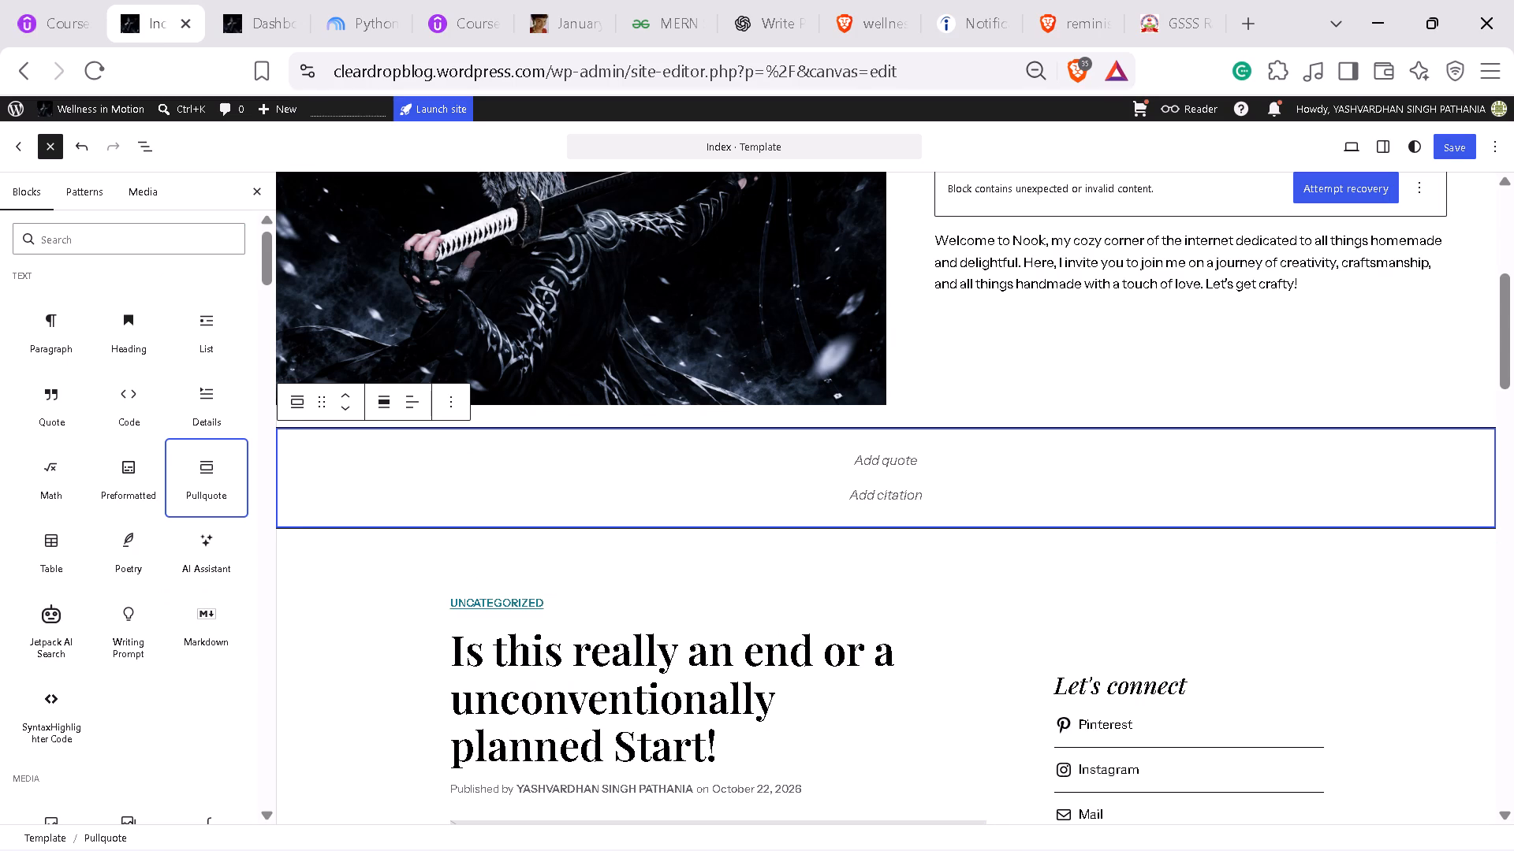
{"action": "left_click", "coordinate": [451, 399]}
{"action": "left_click", "coordinate": [947, 463]}
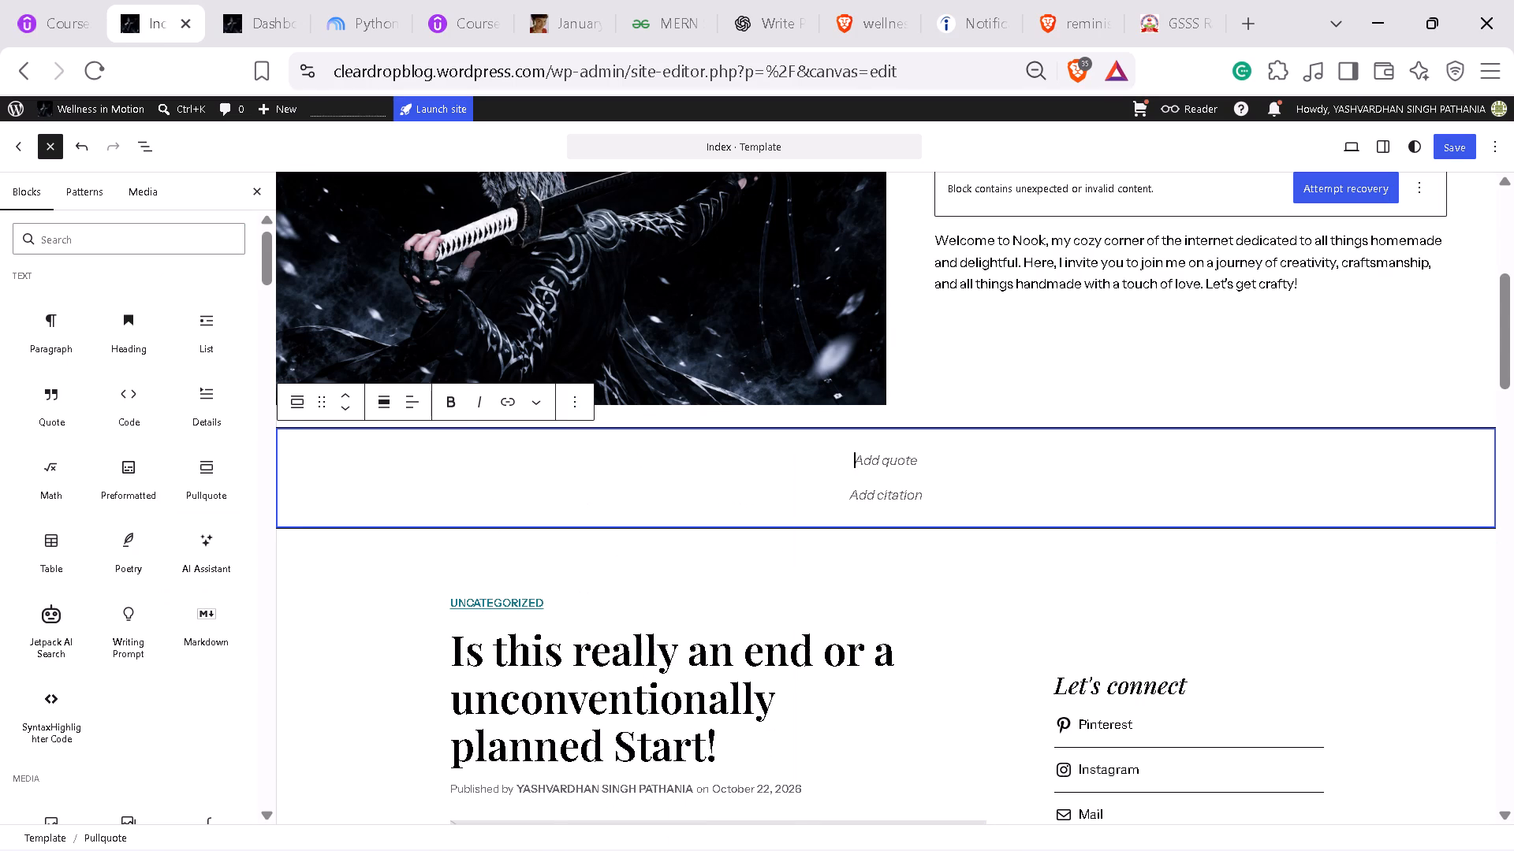
Look through the available blocks in the block library, from the Media group to the Grow group.
{"action": "scroll", "coordinate": [213, 663], "scroll_direction": "down", "scroll_amount": 1}
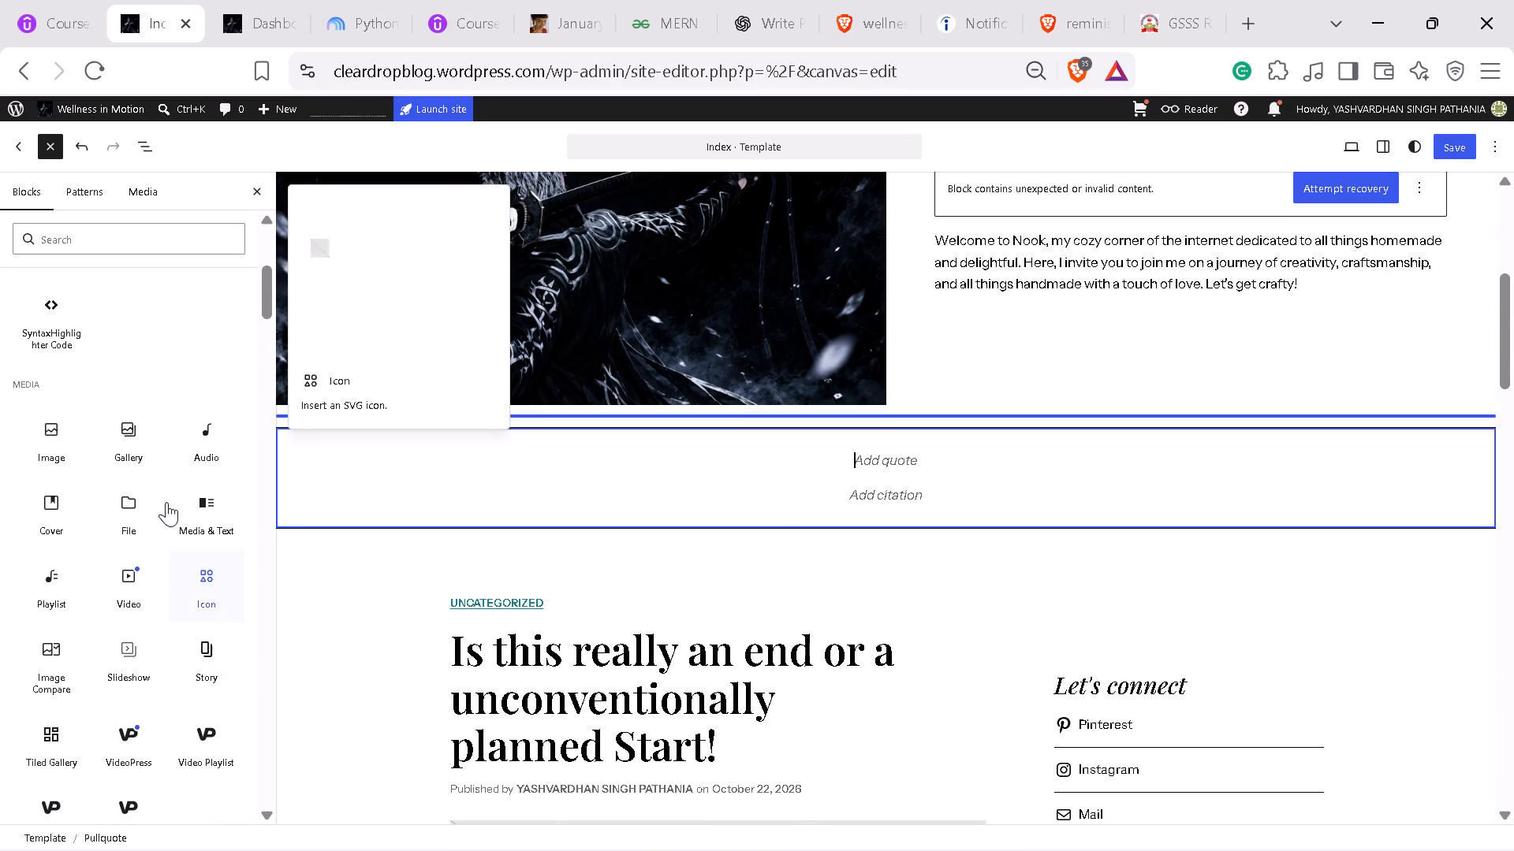
{"action": "scroll", "coordinate": [134, 559], "scroll_direction": "down", "scroll_amount": 5}
{"action": "scroll", "coordinate": [90, 552], "scroll_direction": "up", "scroll_amount": 2}
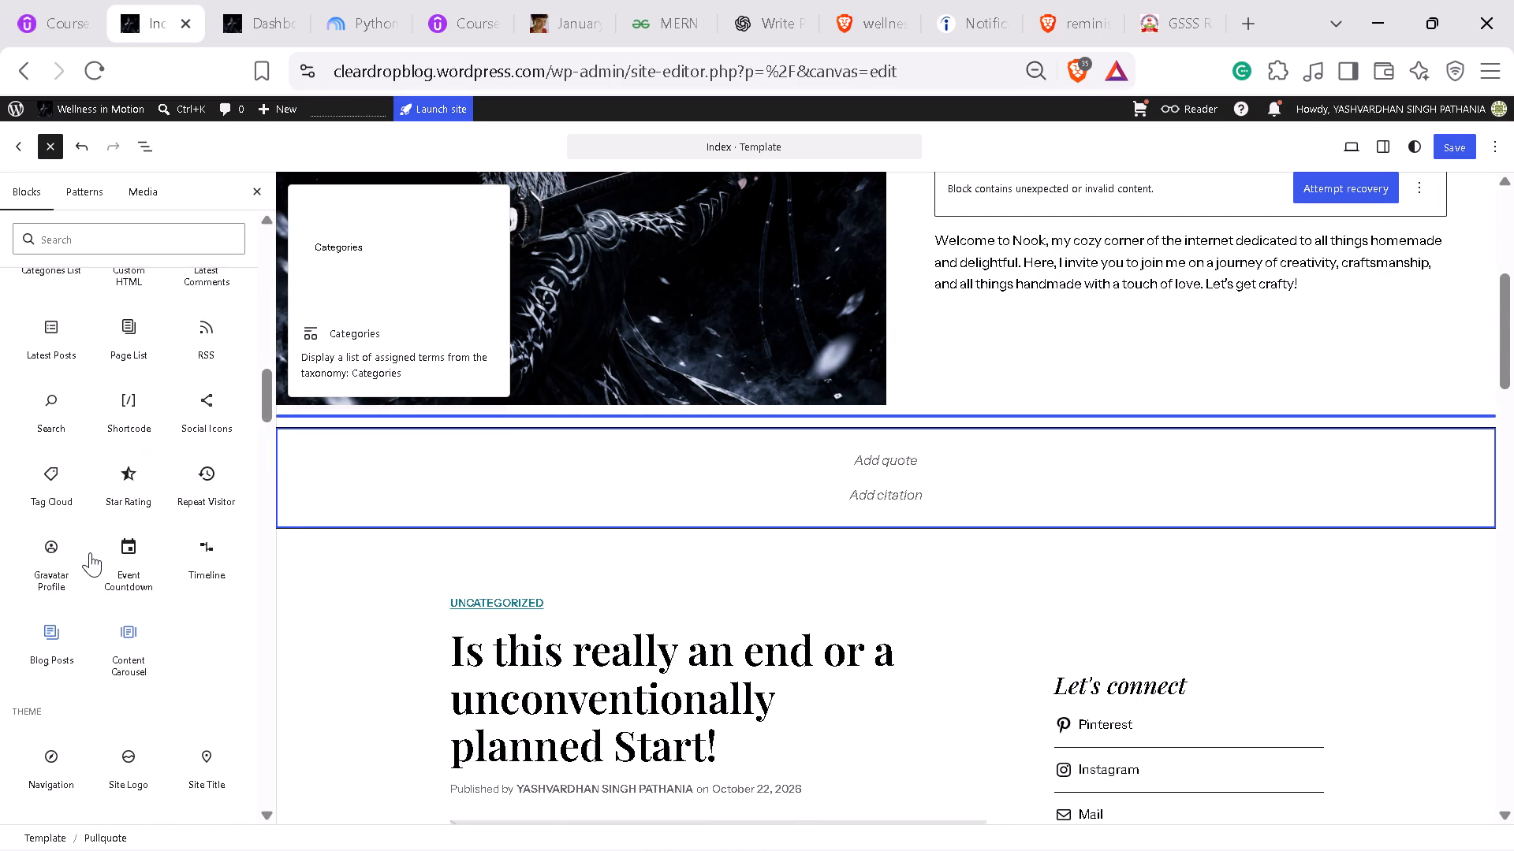
{"action": "scroll", "coordinate": [90, 552], "scroll_direction": "up", "scroll_amount": 2}
{"action": "scroll", "coordinate": [222, 585], "scroll_direction": "down", "scroll_amount": 3}
{"action": "scroll", "coordinate": [176, 684], "scroll_direction": "down", "scroll_amount": 6}
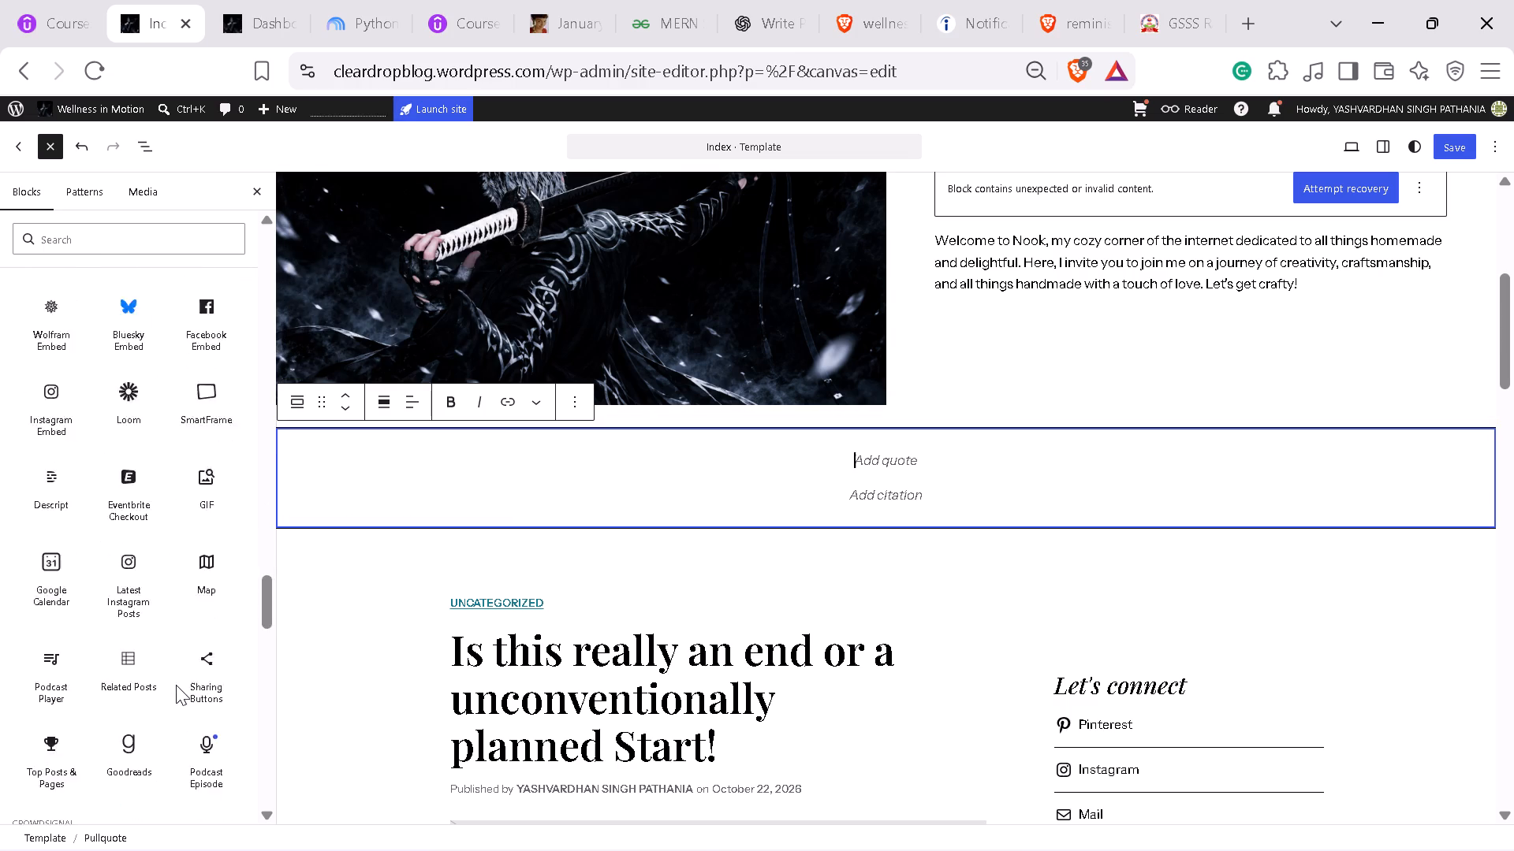
{"action": "scroll", "coordinate": [176, 685], "scroll_direction": "down", "scroll_amount": 8}
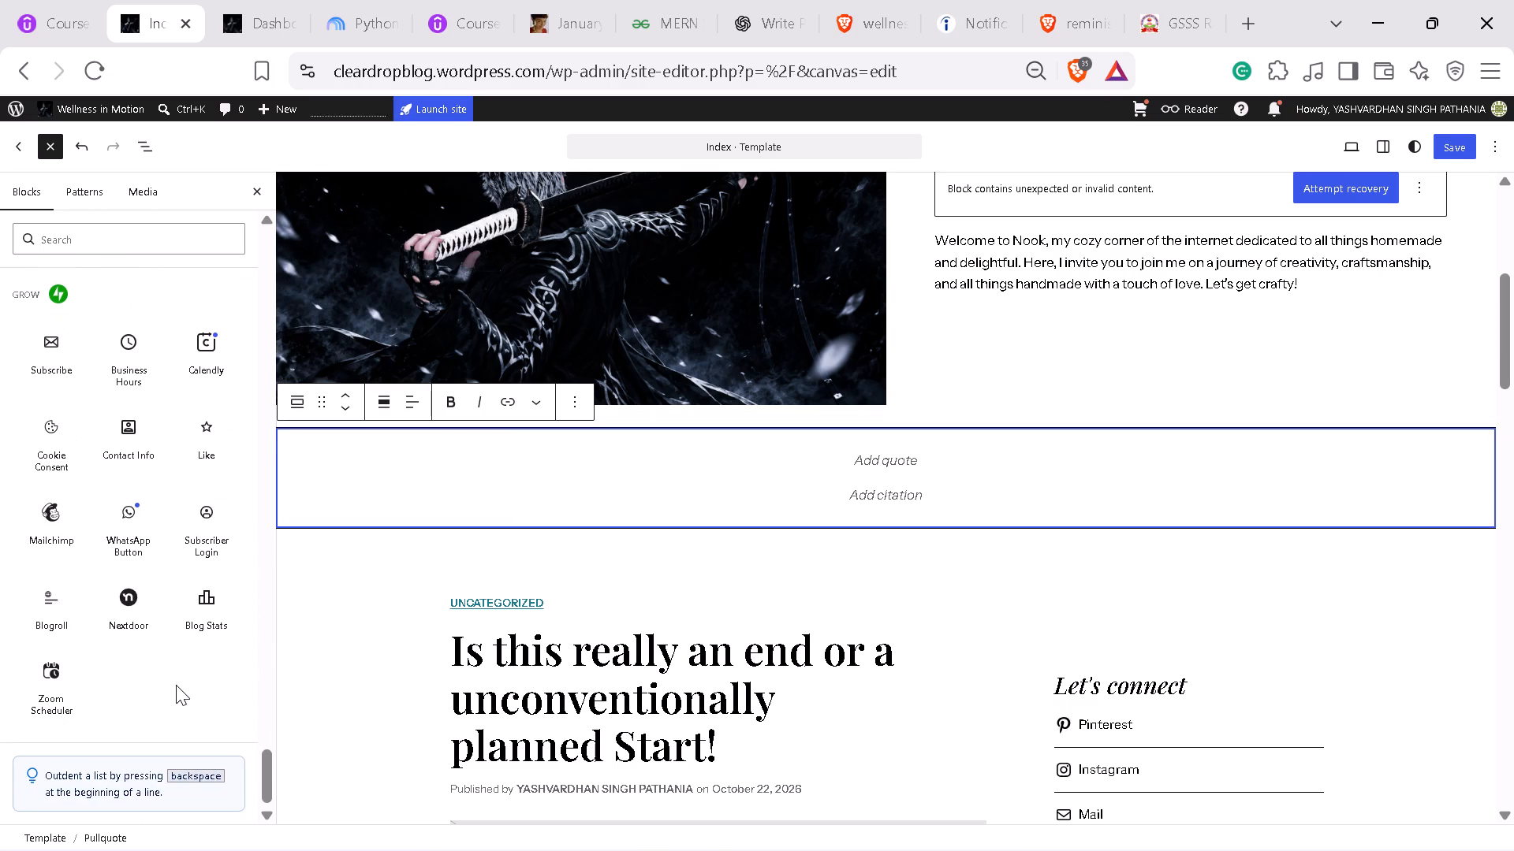
{"action": "scroll", "coordinate": [173, 685], "scroll_direction": "up", "scroll_amount": 10}
Browse the pattern library's categories, including Site patterns, Contact, Services and Post Template, for a section layout.
{"action": "left_click", "coordinate": [76, 195]}
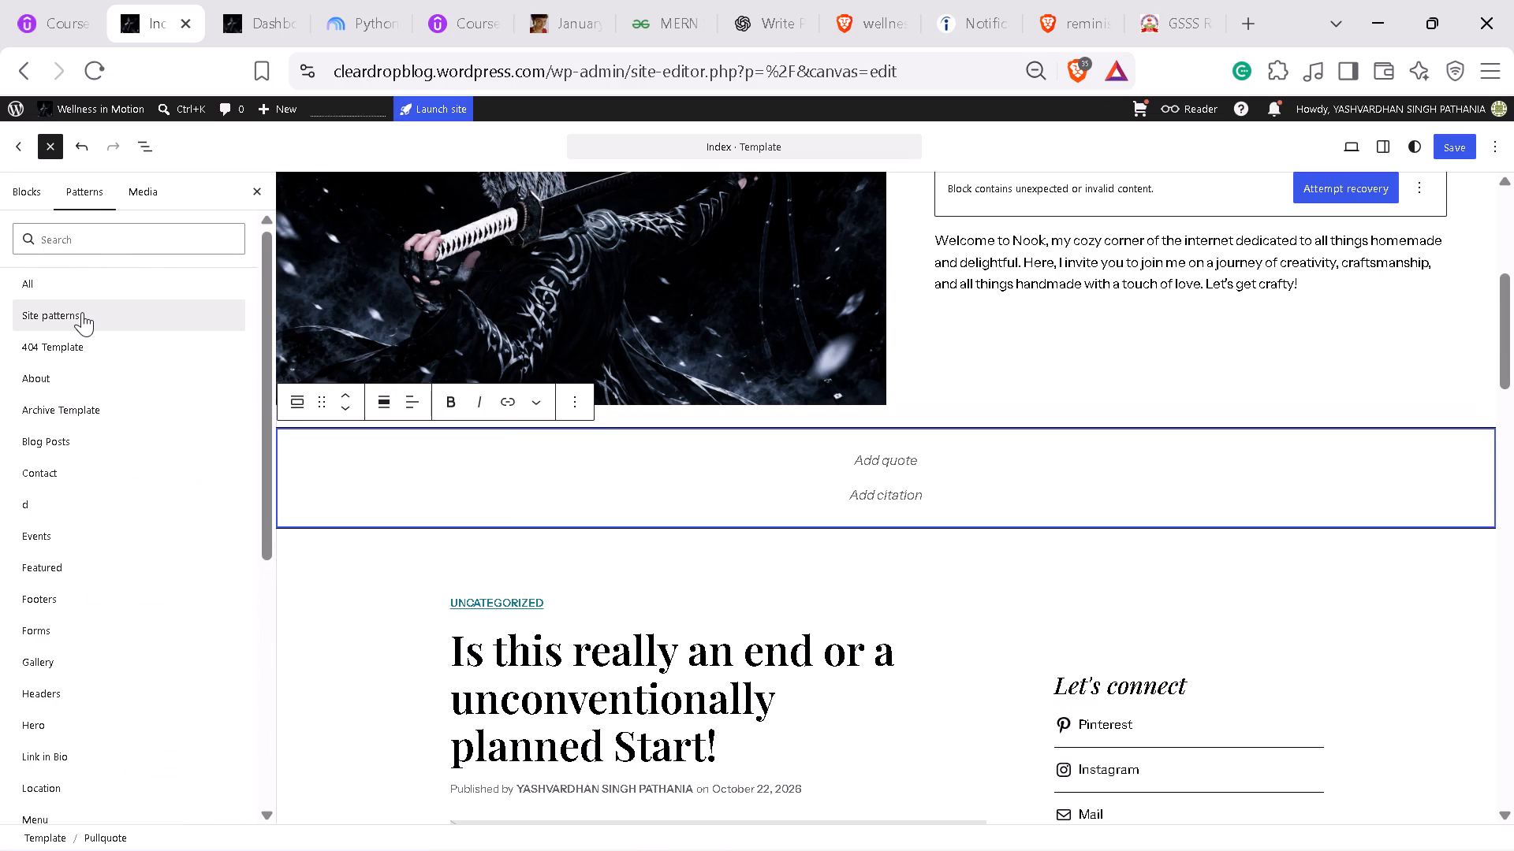
{"action": "left_click", "coordinate": [82, 312]}
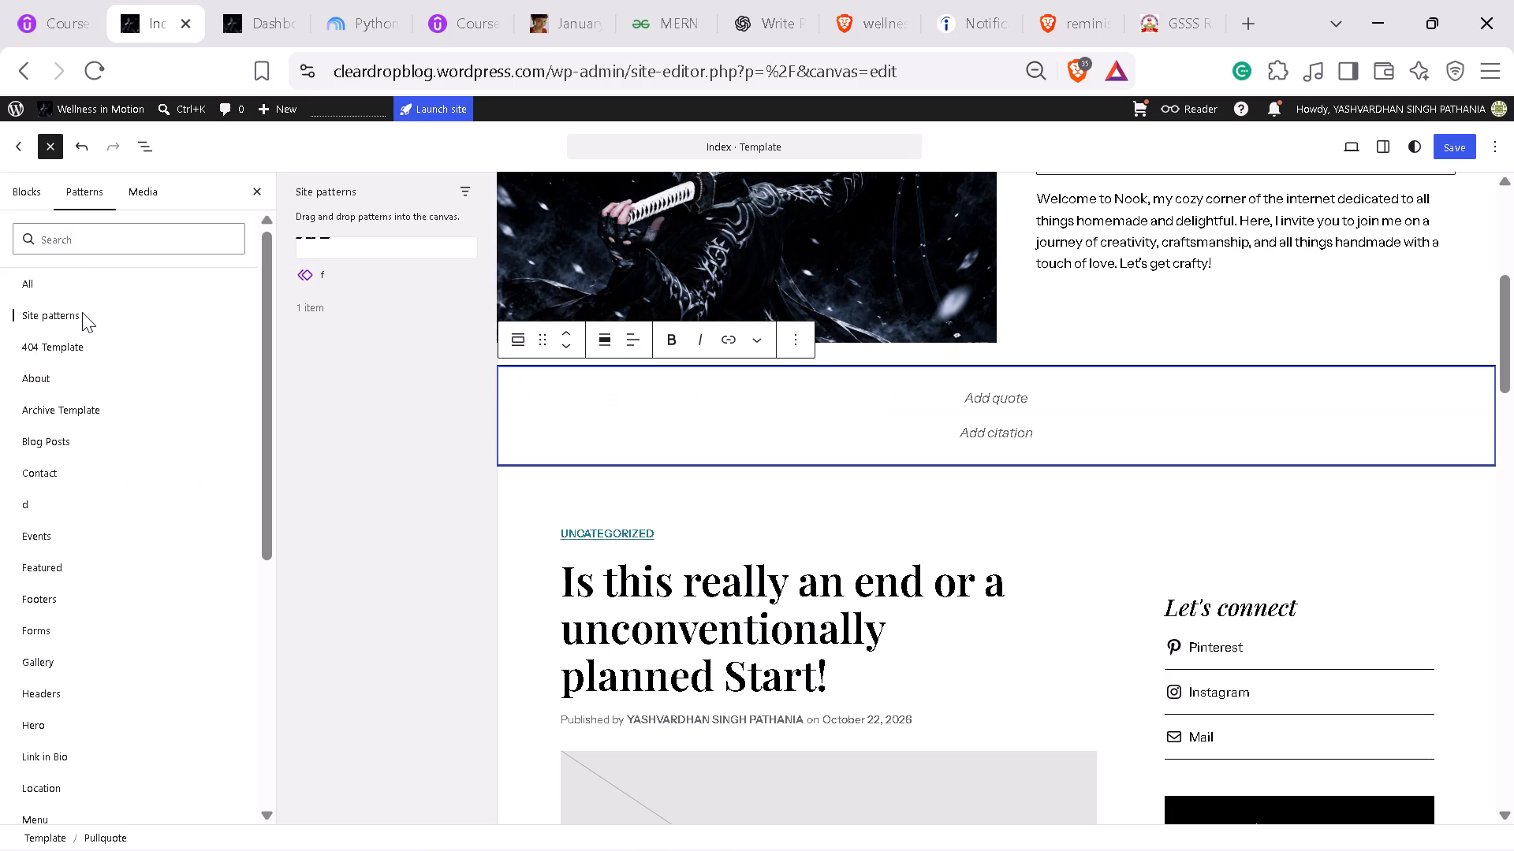
{"action": "left_click", "coordinate": [105, 335]}
{"action": "left_click", "coordinate": [91, 379]}
{"action": "left_click", "coordinate": [91, 478]}
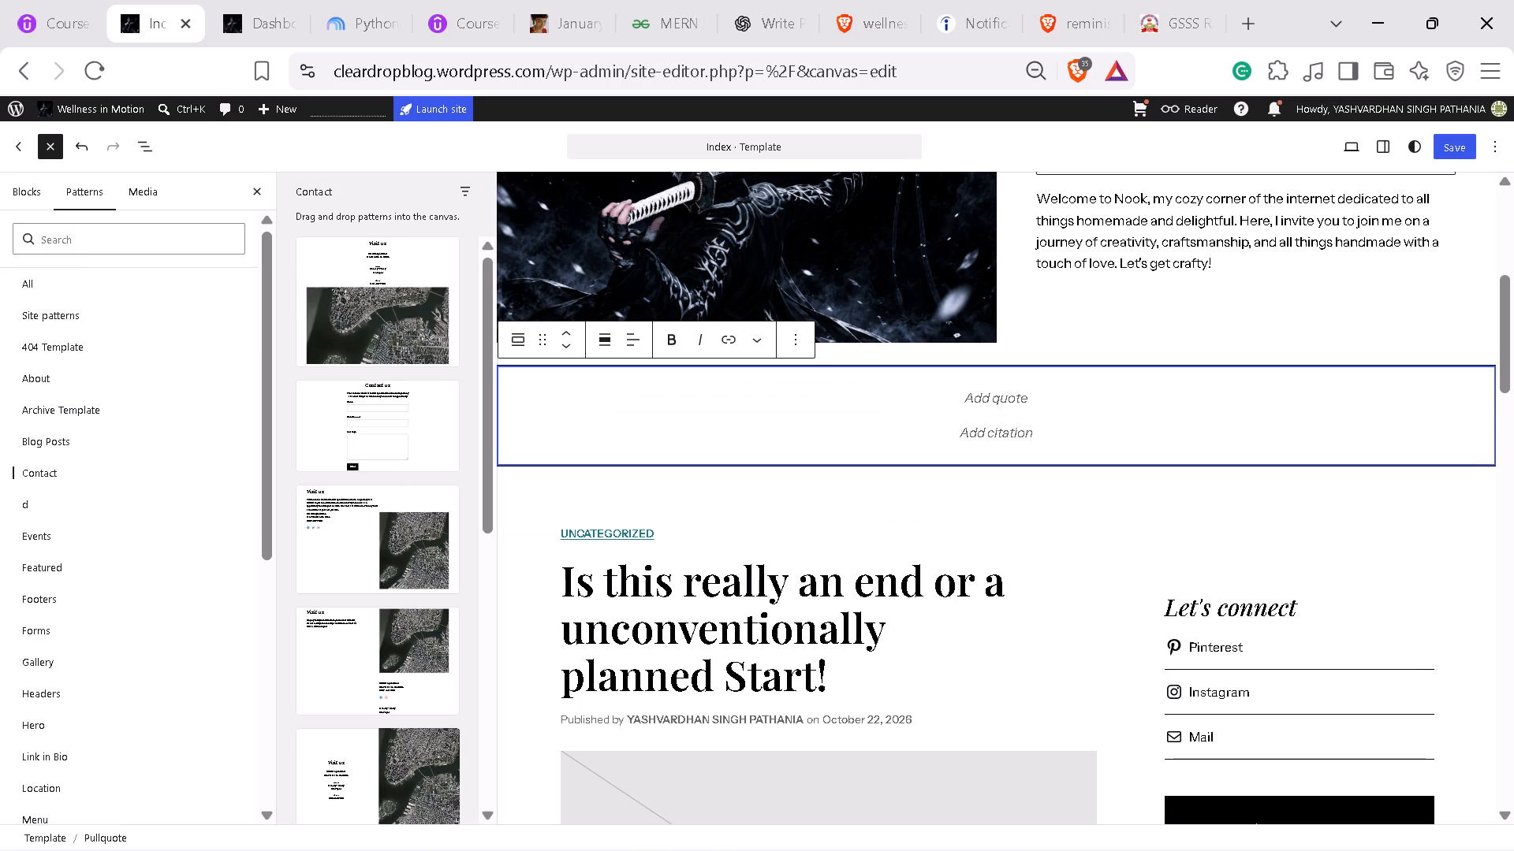
{"action": "scroll", "coordinate": [381, 561], "scroll_direction": "down", "scroll_amount": 2}
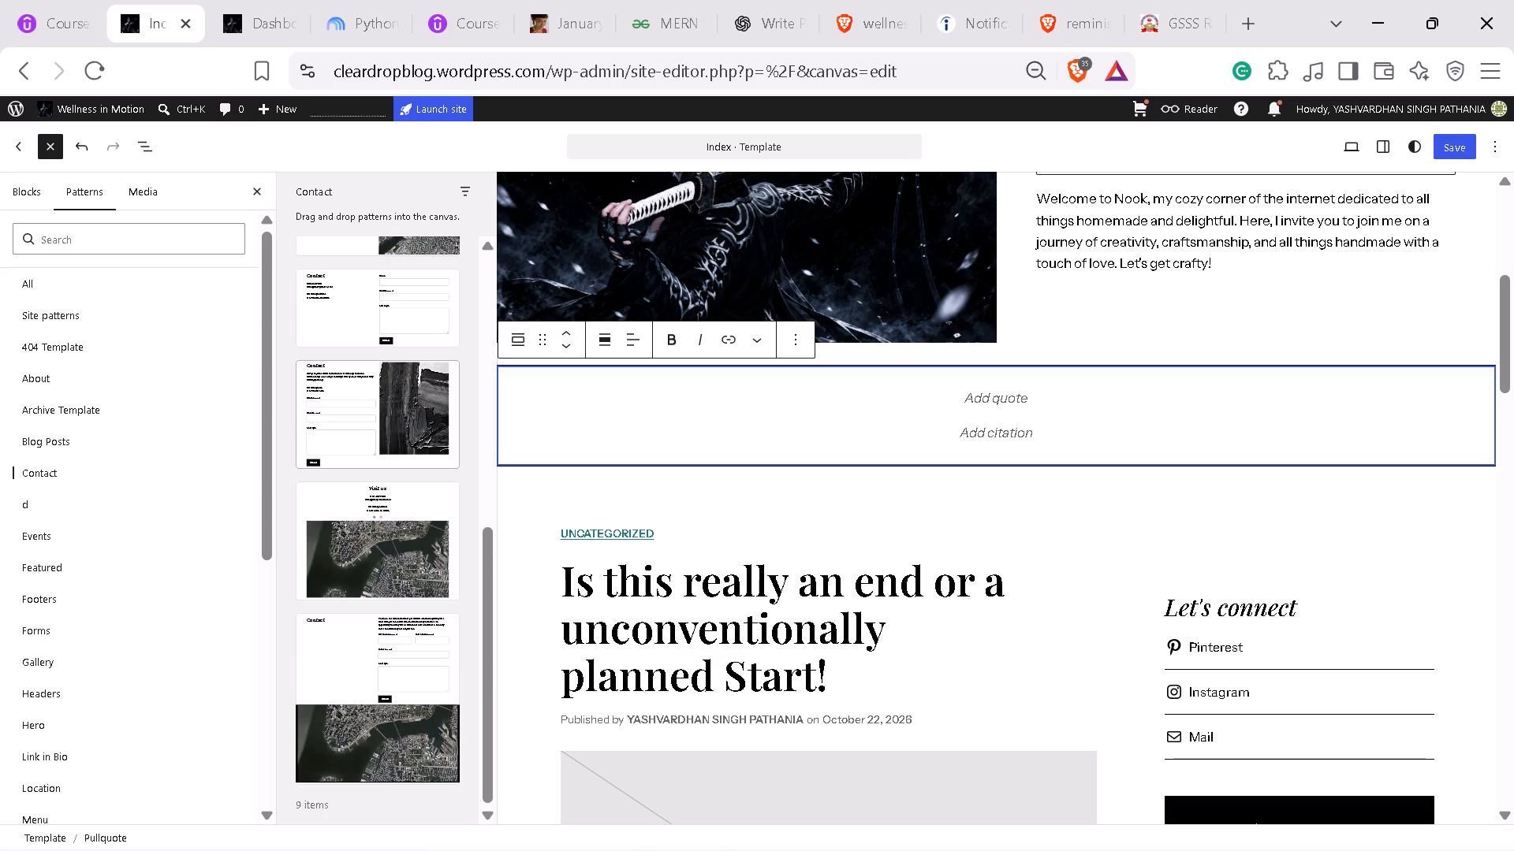
{"action": "scroll", "coordinate": [381, 561], "scroll_direction": "down", "scroll_amount": 3}
{"action": "scroll", "coordinate": [102, 756], "scroll_direction": "down", "scroll_amount": 5}
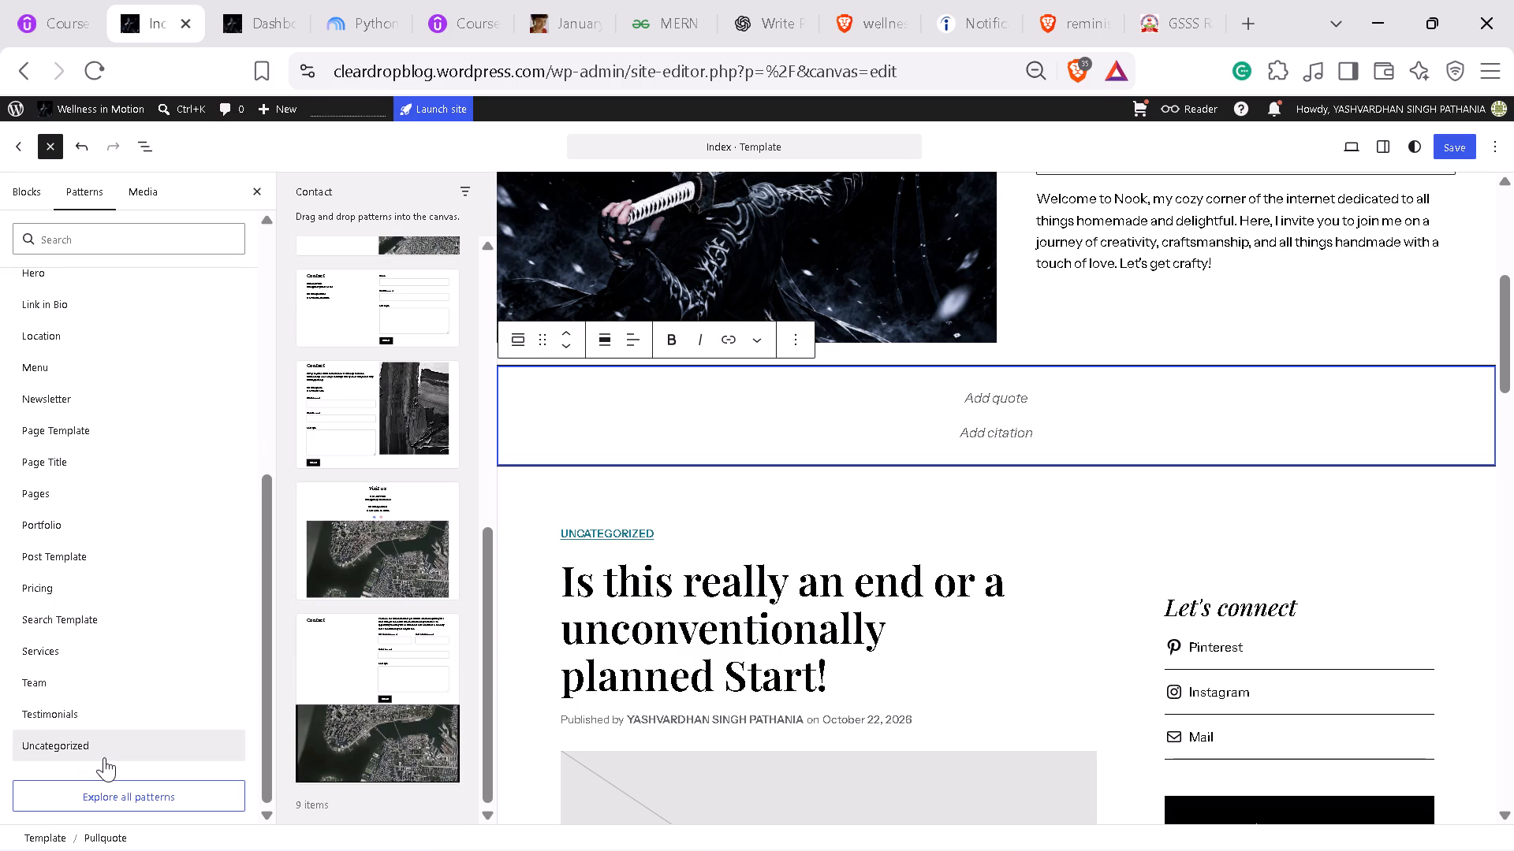
{"action": "left_click", "coordinate": [97, 654]}
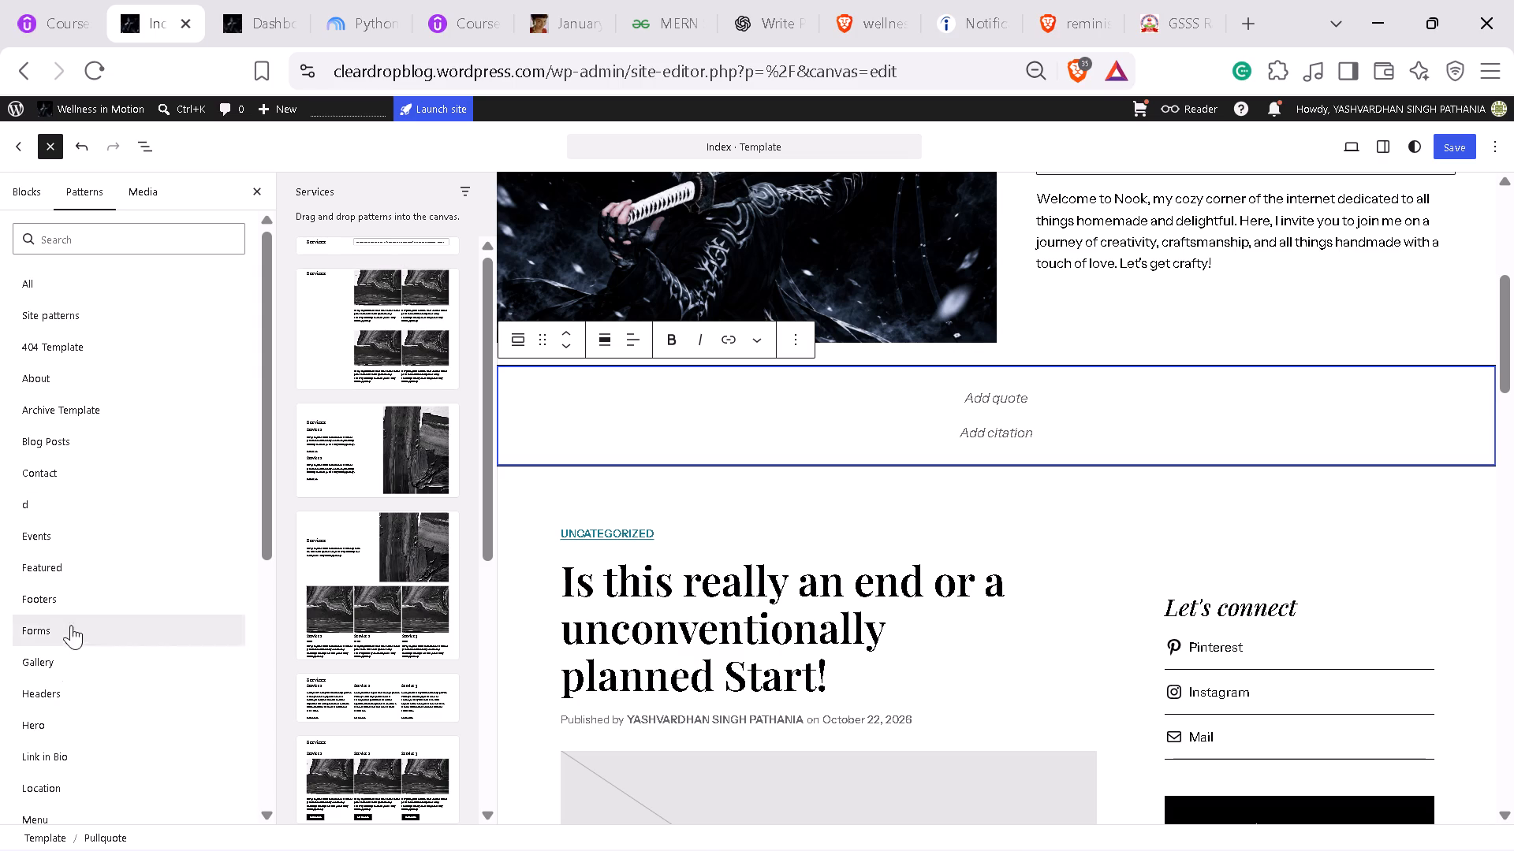
{"action": "scroll", "coordinate": [61, 707], "scroll_direction": "down", "scroll_amount": 11}
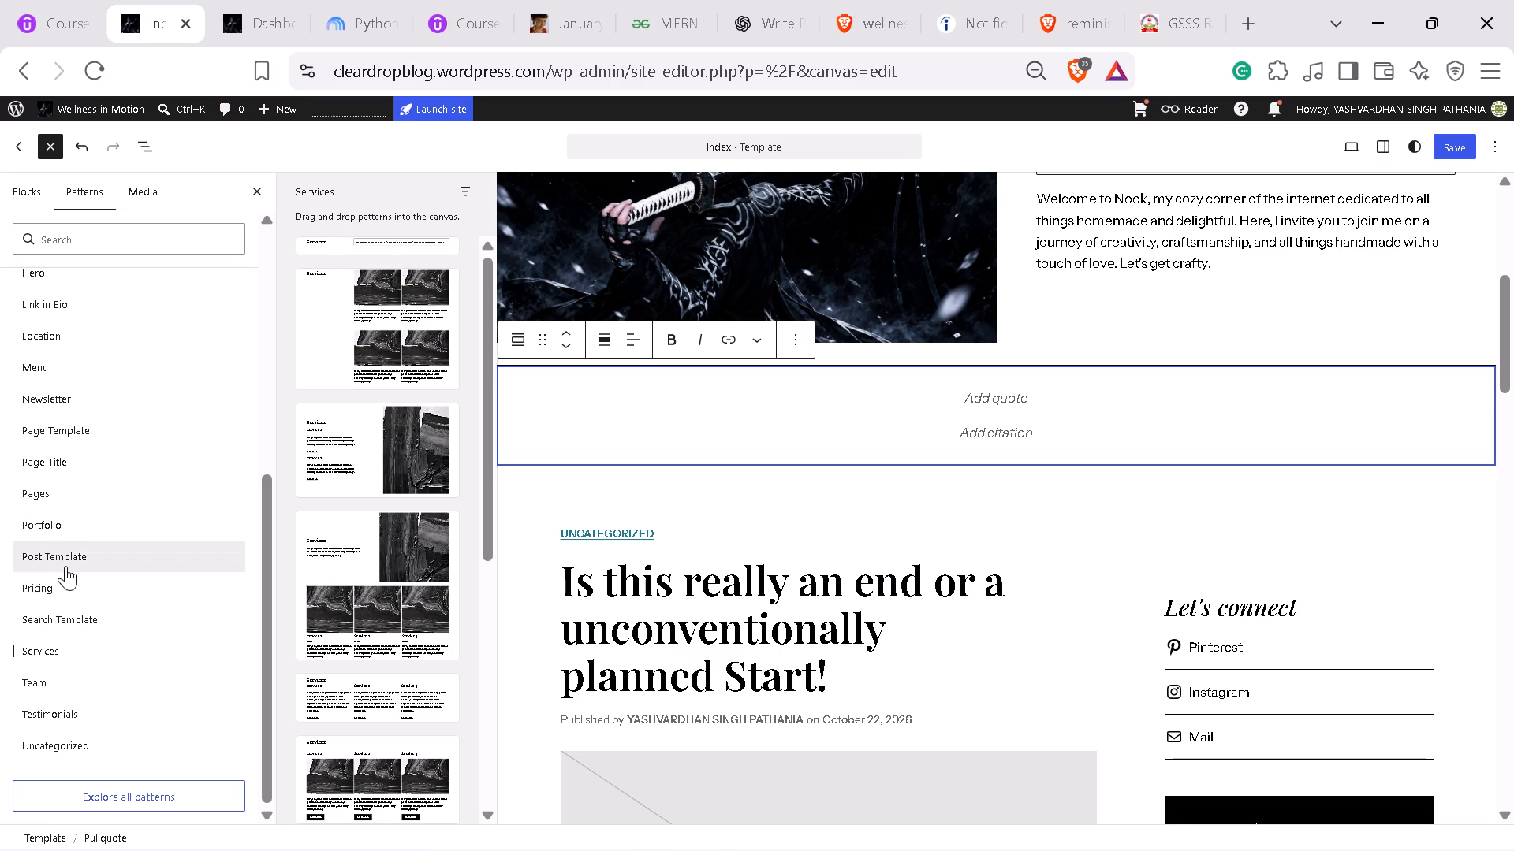
{"action": "left_click", "coordinate": [65, 566]}
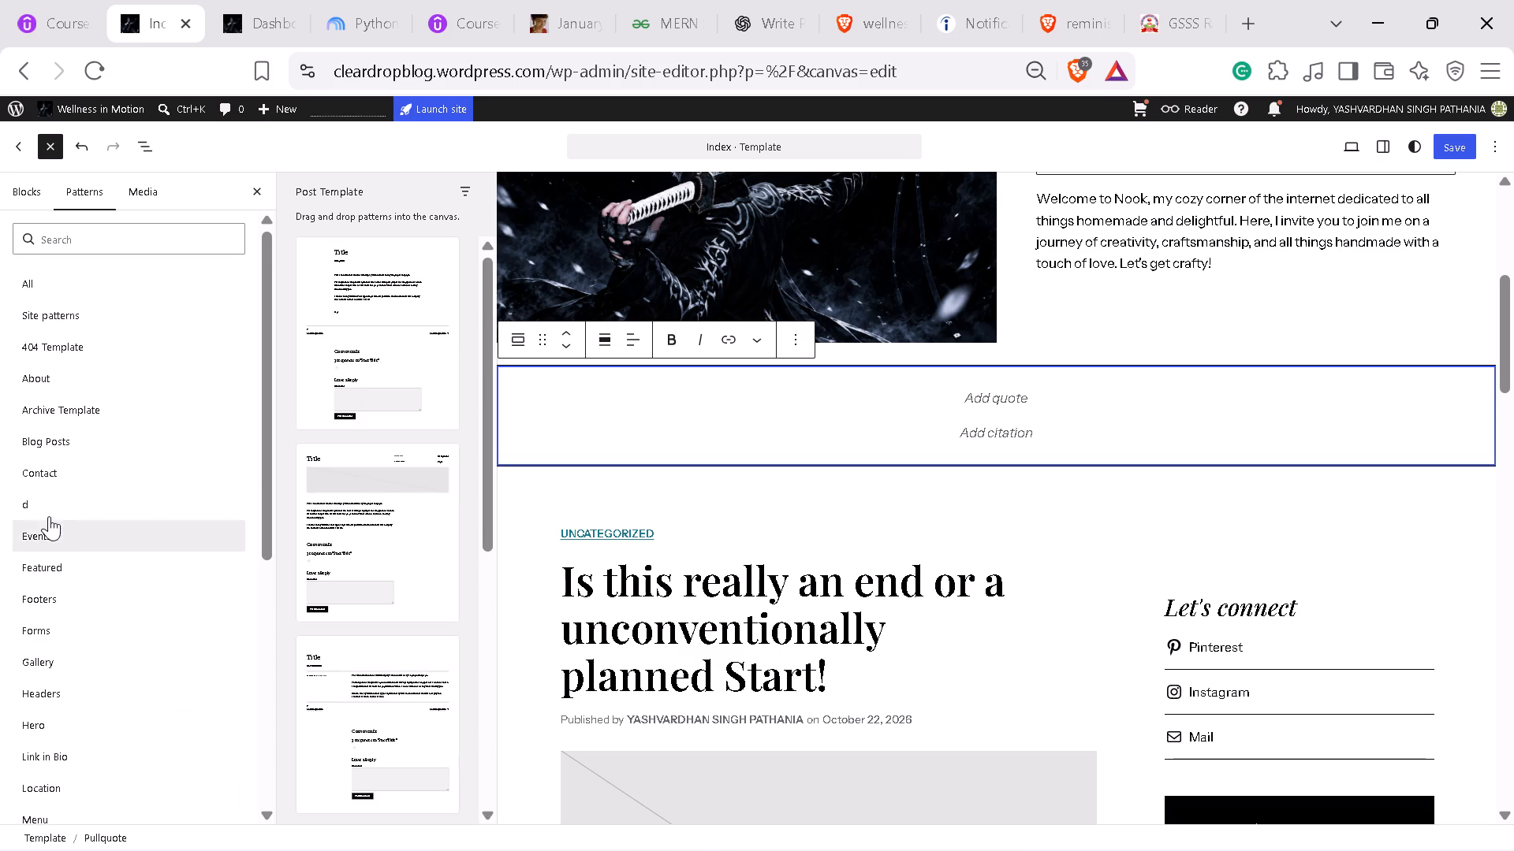
Insert the three-column Upcoming Classes pattern from the Events category above the Pullquote block, and save the template.
{"action": "left_click", "coordinate": [49, 516]}
{"action": "left_click", "coordinate": [49, 533]}
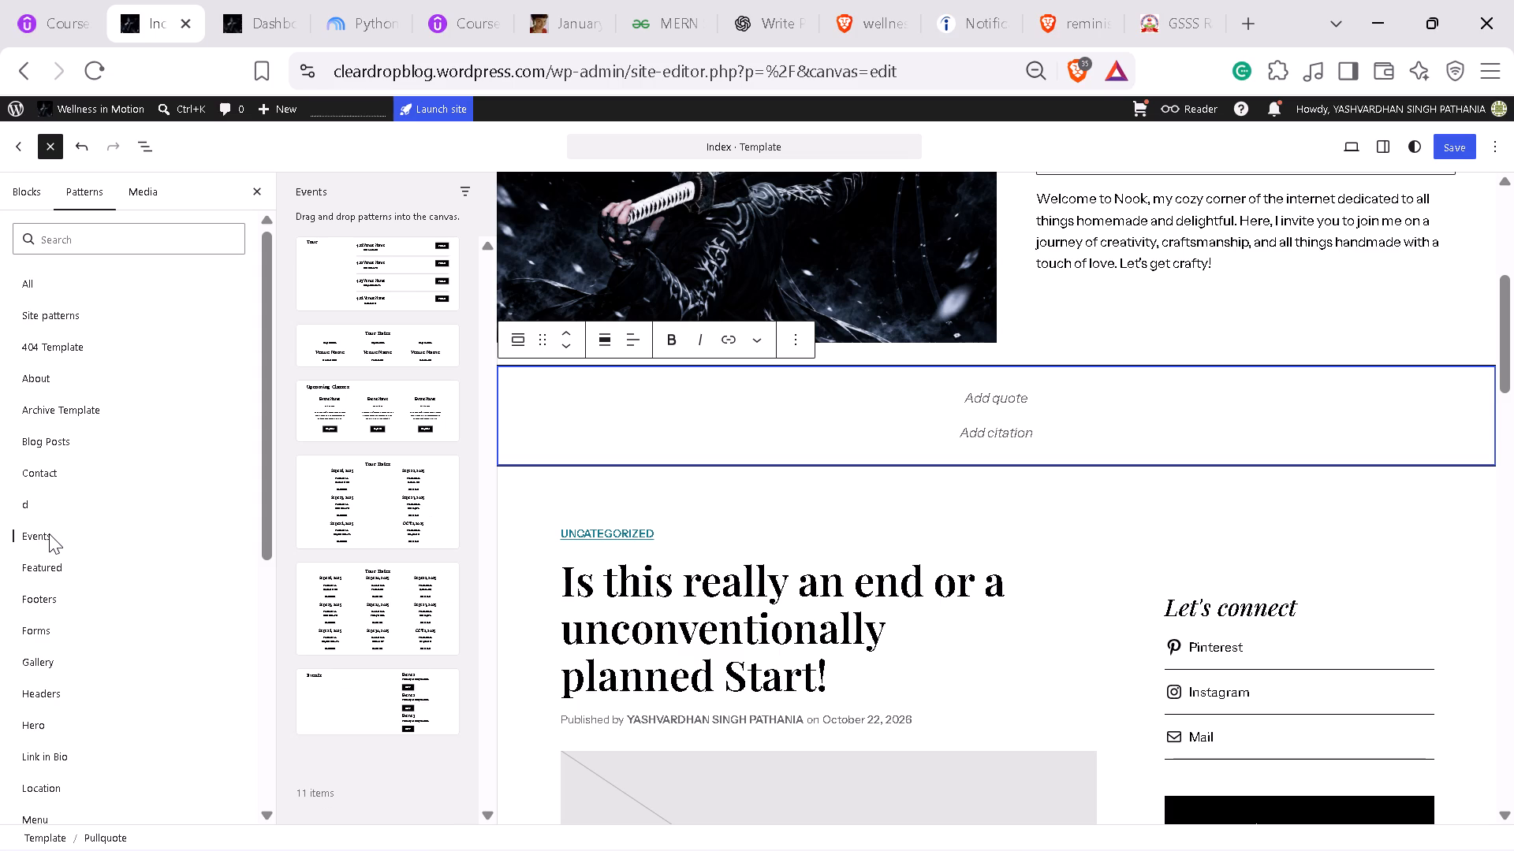
{"action": "left_click", "coordinate": [419, 417]}
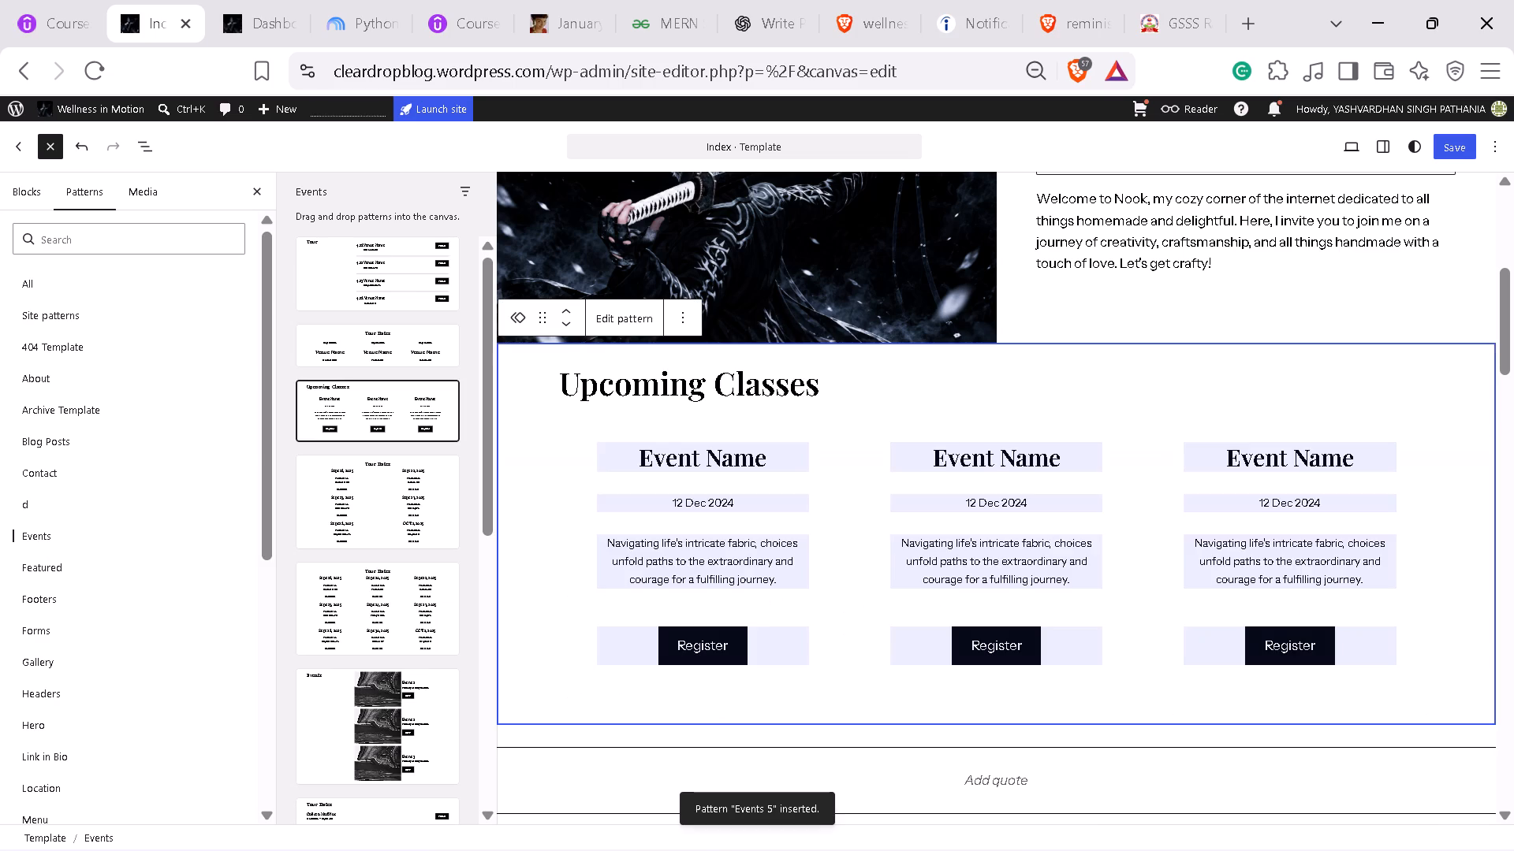
{"action": "left_click", "coordinate": [1251, 323]}
{"action": "left_click", "coordinate": [1452, 143]}
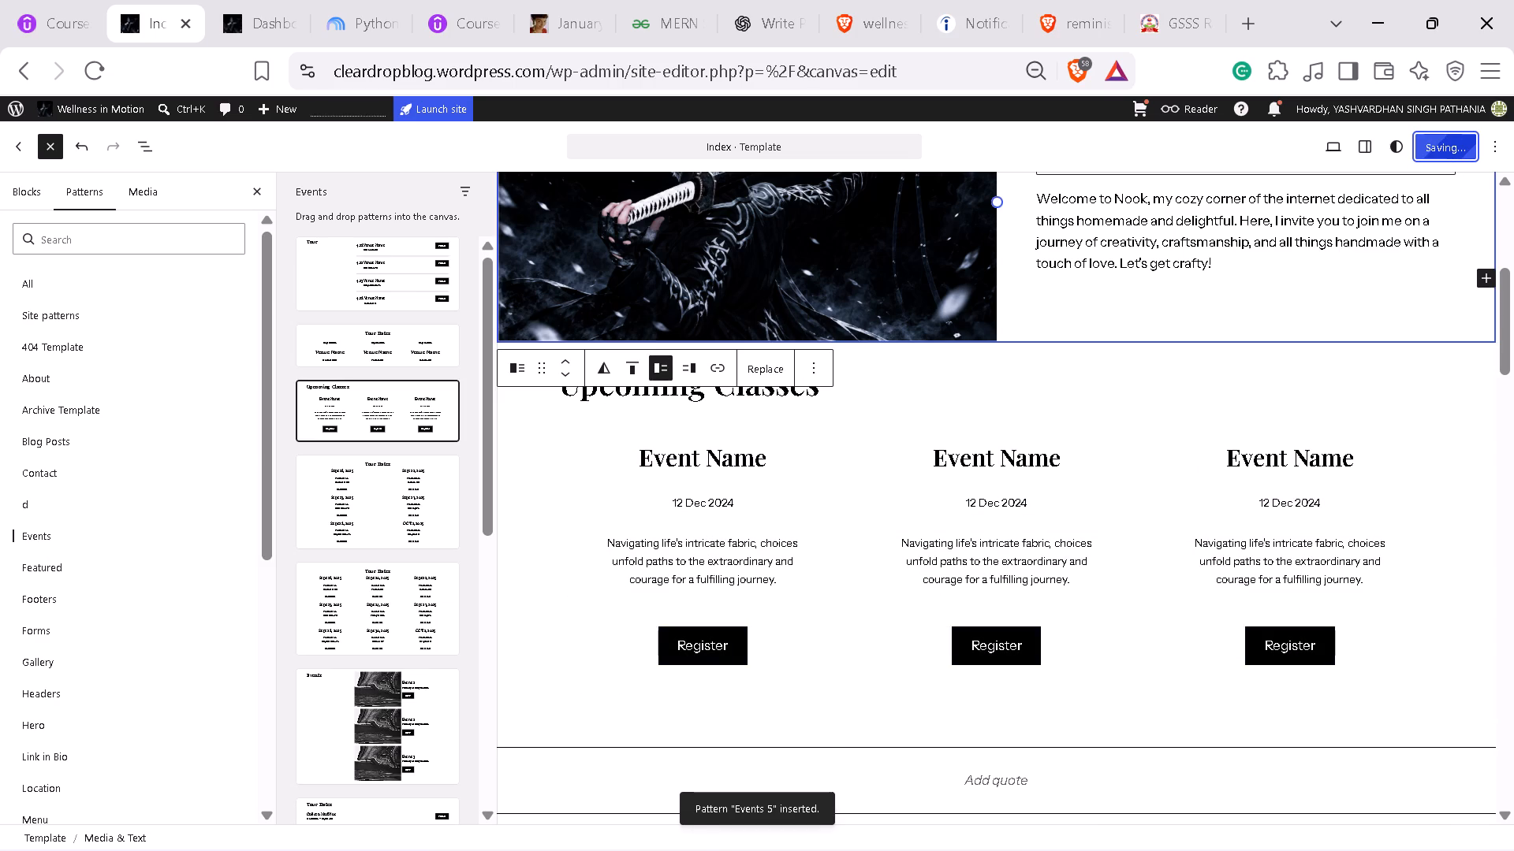
Open the Wellness in Motion homepage and examine the Upcoming Classes section below the hero image.
{"action": "left_click", "coordinate": [113, 110]}
{"action": "scroll", "coordinate": [669, 504], "scroll_direction": "down", "scroll_amount": 2}
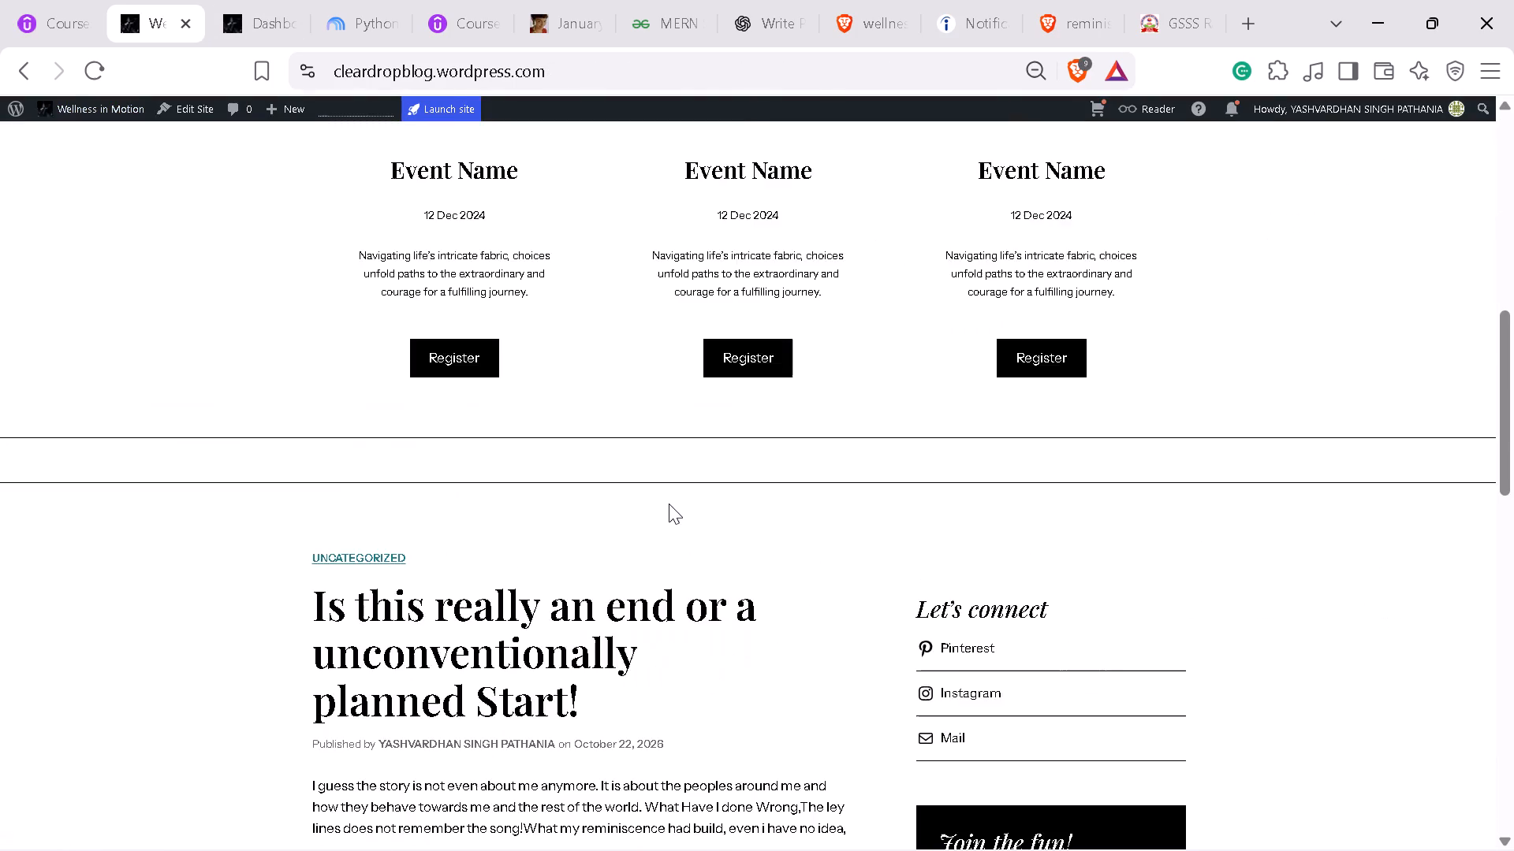
{"action": "scroll", "coordinate": [682, 506], "scroll_direction": "up", "scroll_amount": 1}
{"action": "left_click", "coordinate": [559, 492]}
{"action": "left_click", "coordinate": [559, 492]}
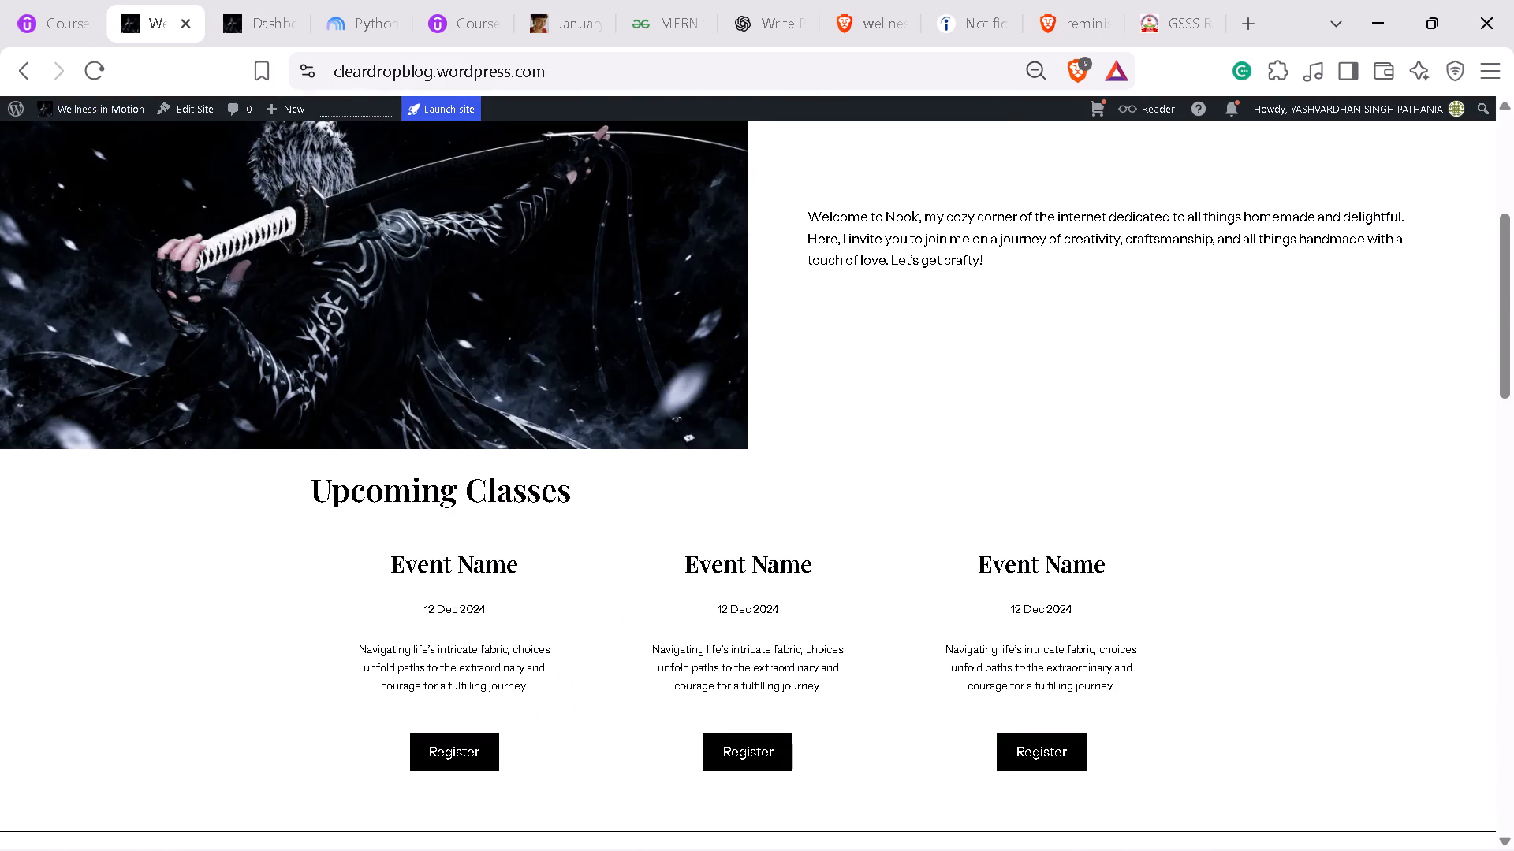
Return to the Review Section lecture and resume it in full screen, pausing and resuming playback as needed.
{"action": "left_click", "coordinate": [459, 0]}
{"action": "left_click", "coordinate": [615, 418]}
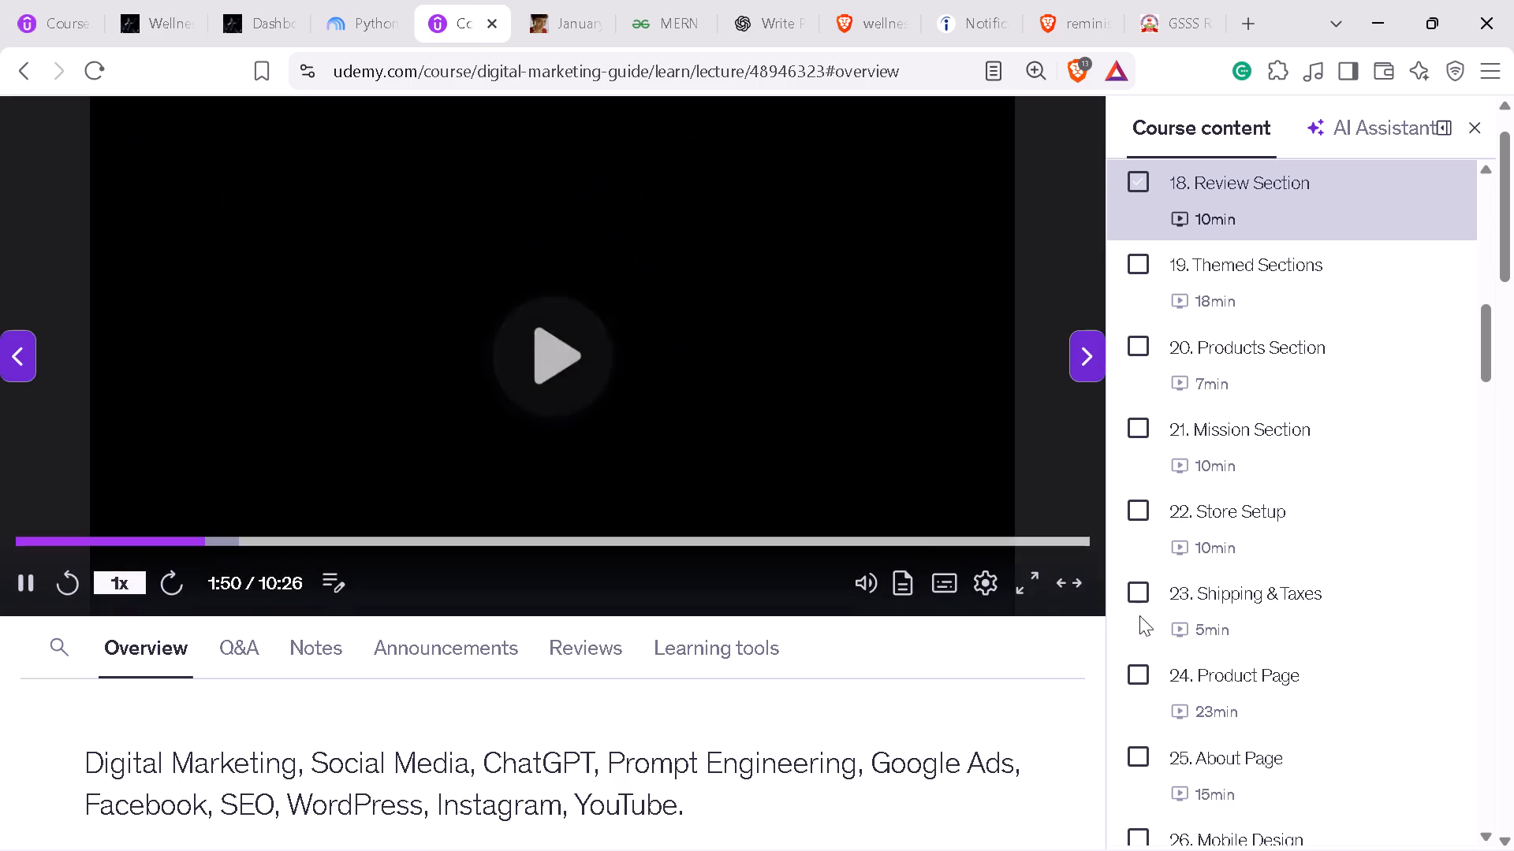
{"action": "left_click", "coordinate": [1025, 590]}
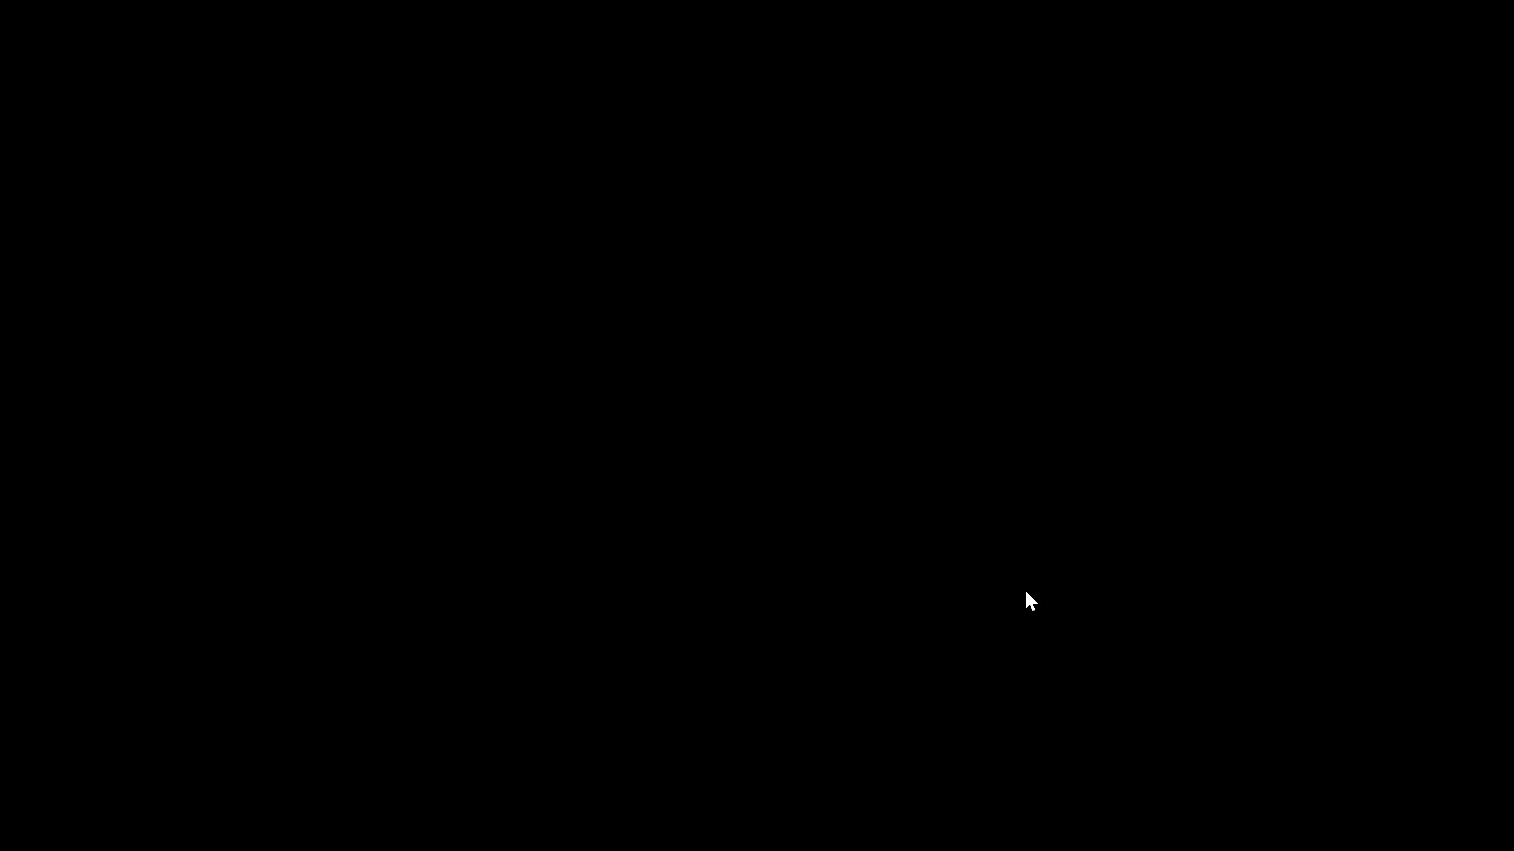
{"action": "key", "text": "space"}
{"action": "key", "text": "space"}
{"action": "key", "text": "space"}
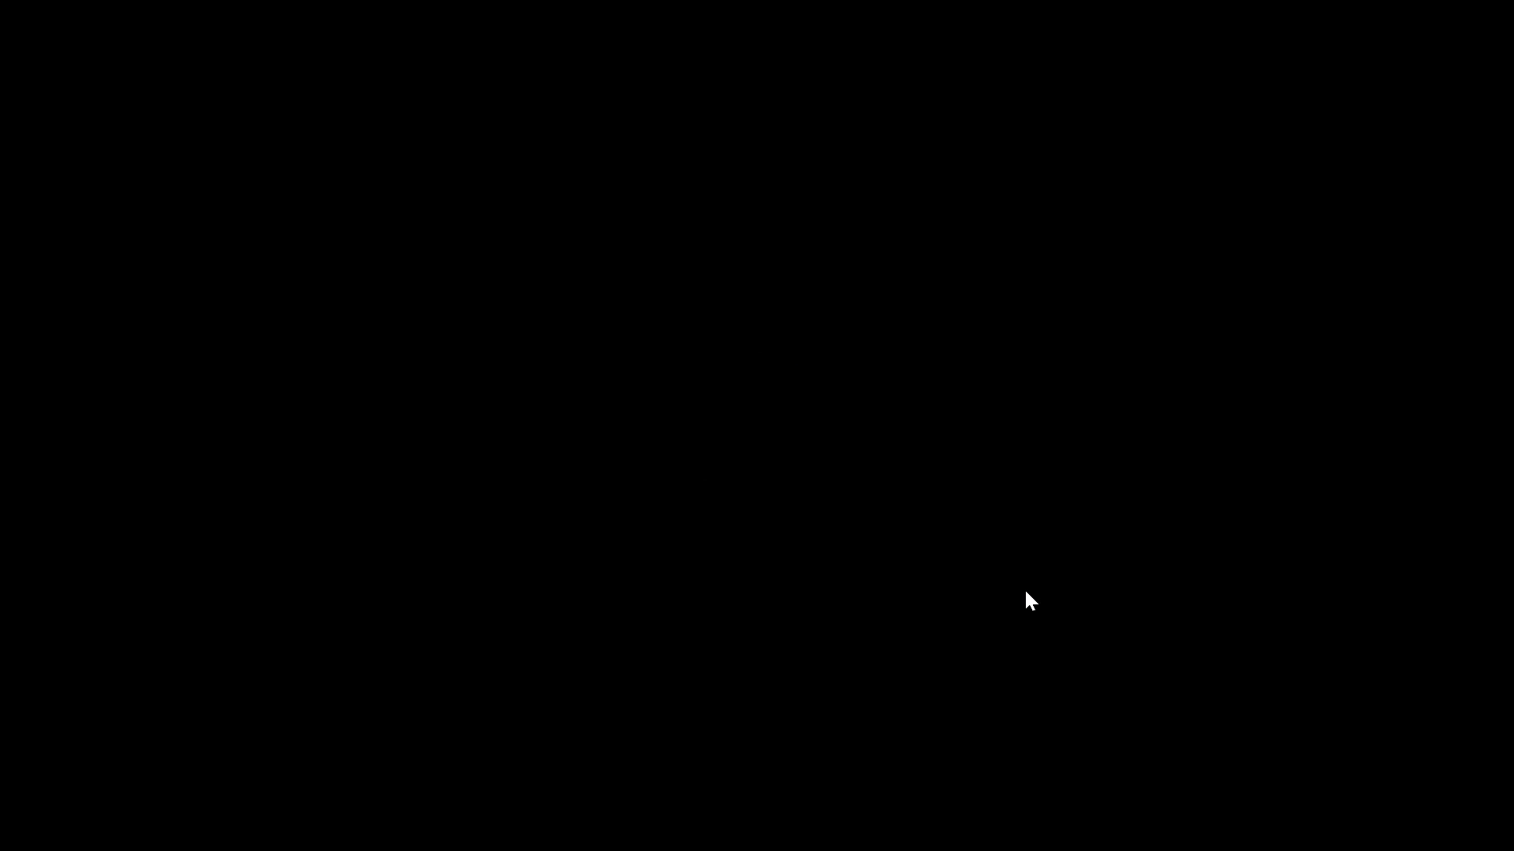
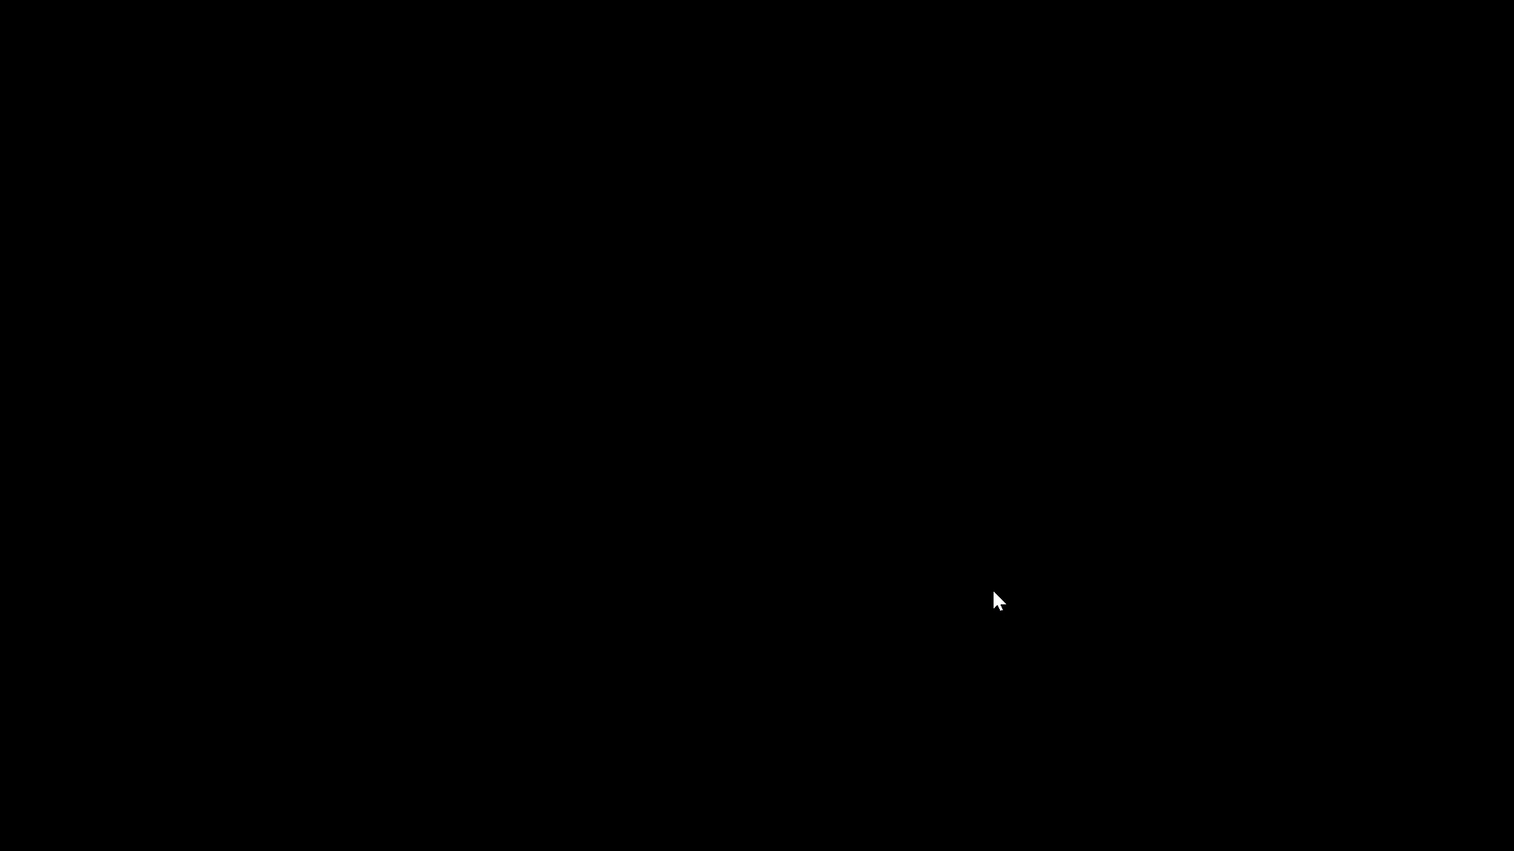
Leave the full-screen lecture and open the Wellness in Motion homepage's Index template for editing in the site editor.
{"action": "left_click", "coordinate": [1082, 478]}
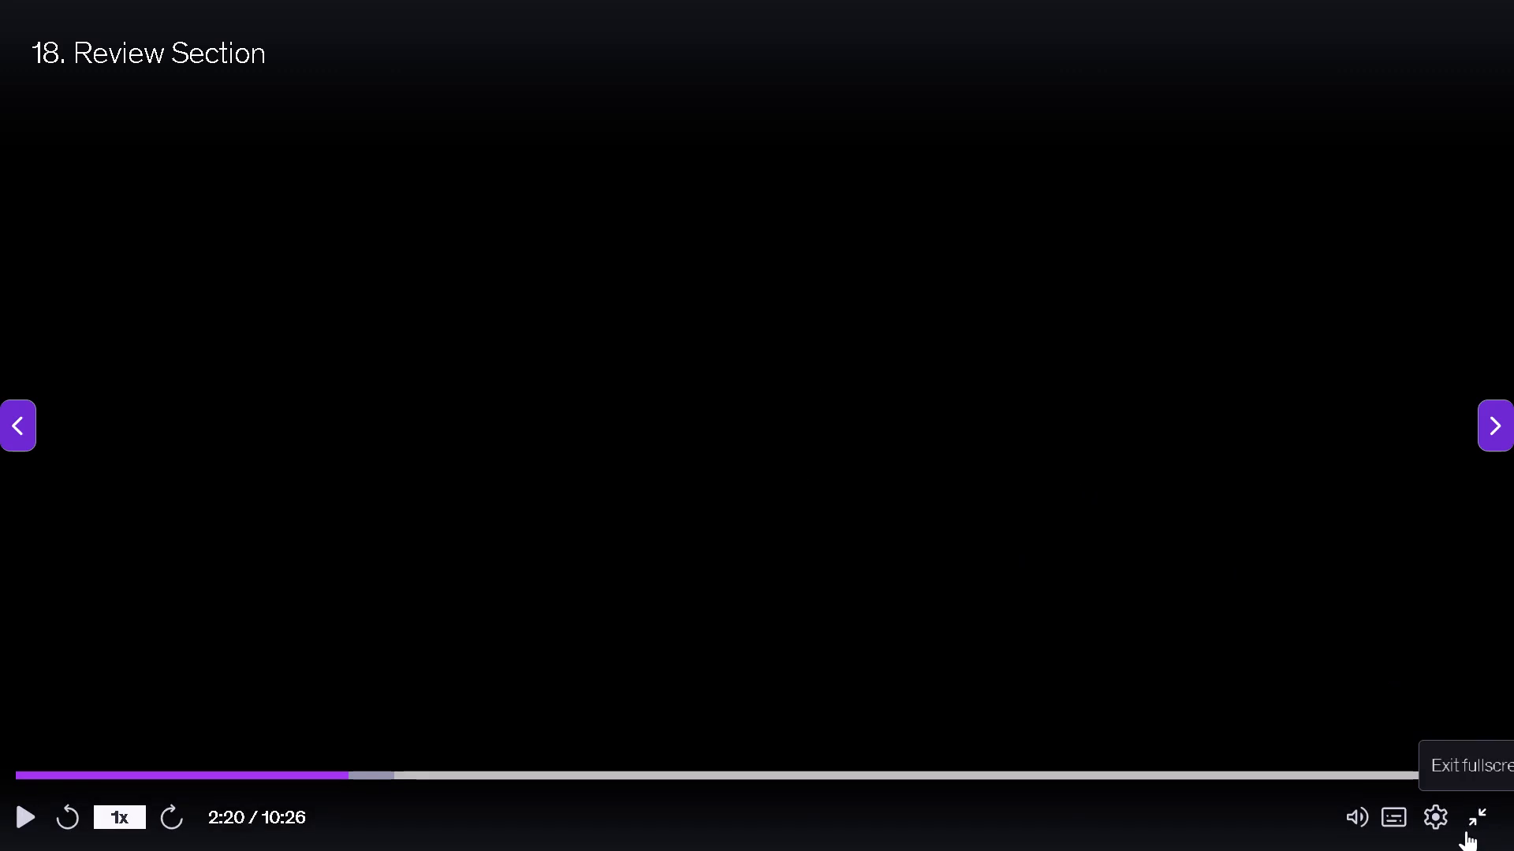
{"action": "left_click", "coordinate": [1485, 823]}
{"action": "left_click", "coordinate": [255, 0]}
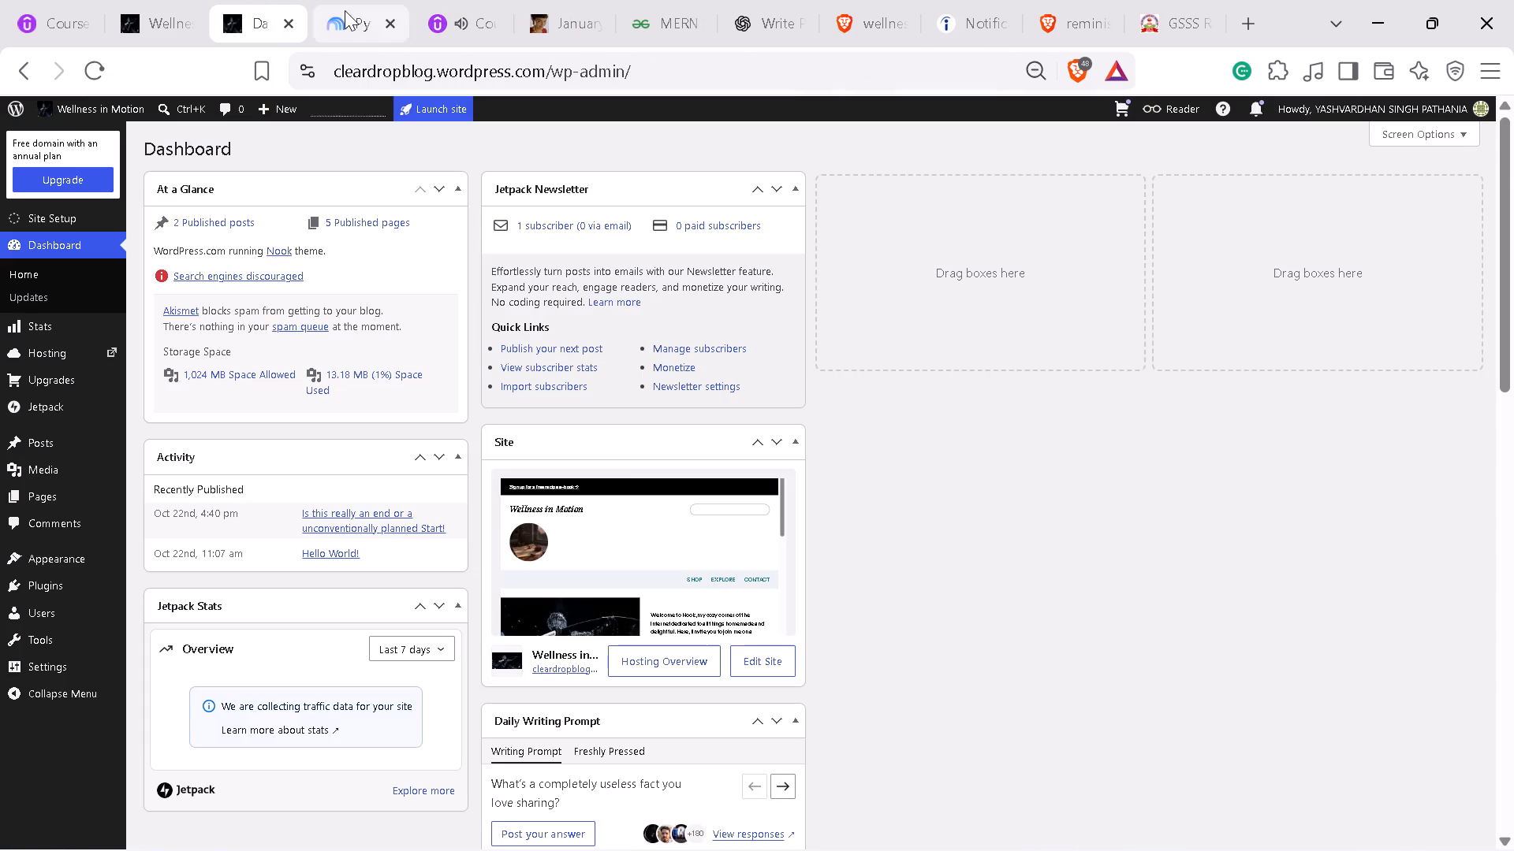
{"action": "left_click", "coordinate": [115, 0]}
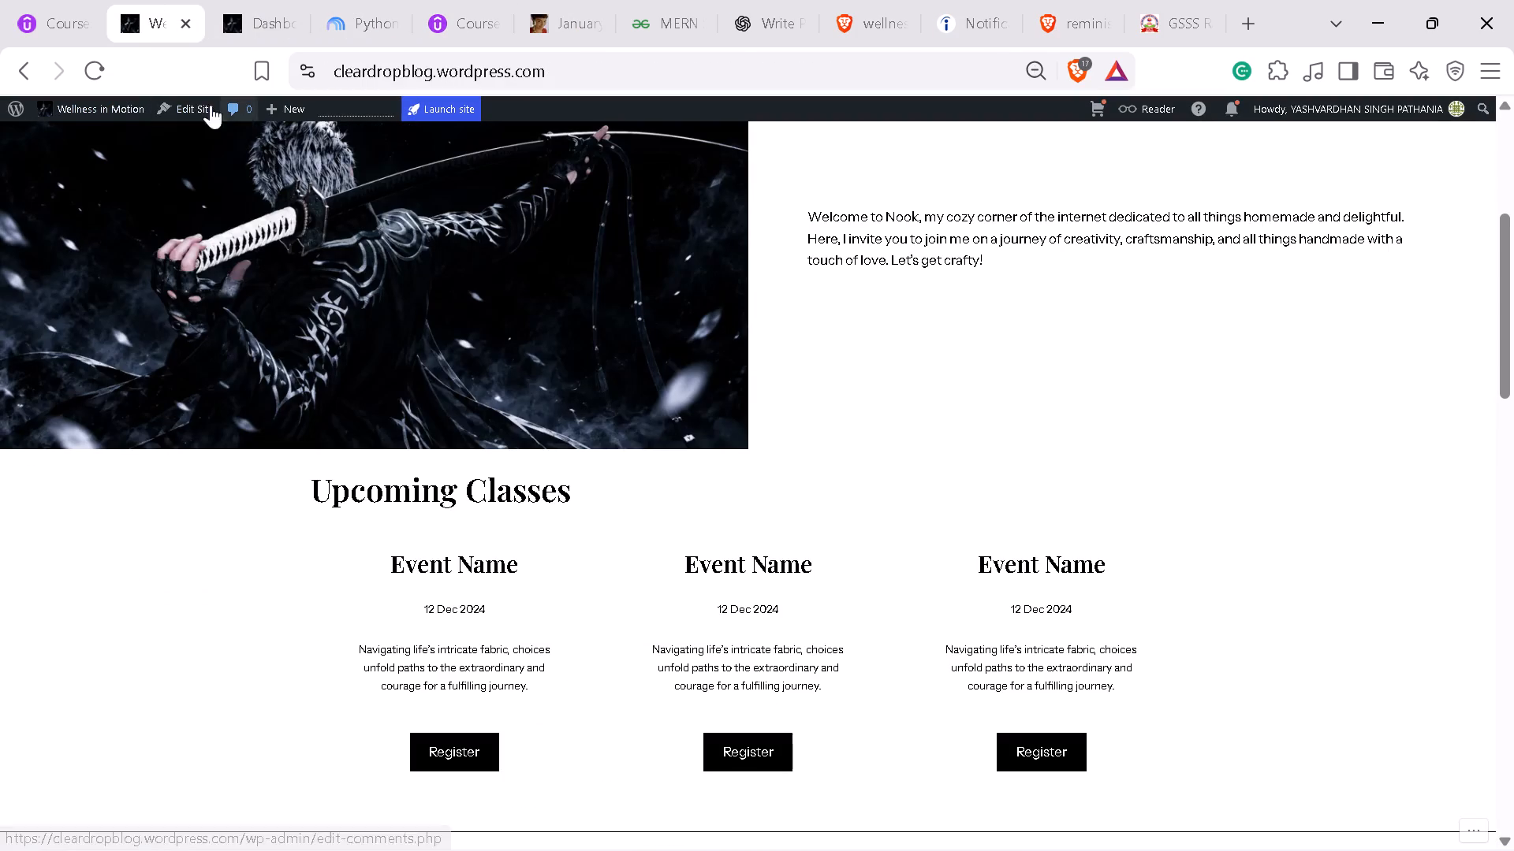
{"action": "left_click", "coordinate": [204, 113]}
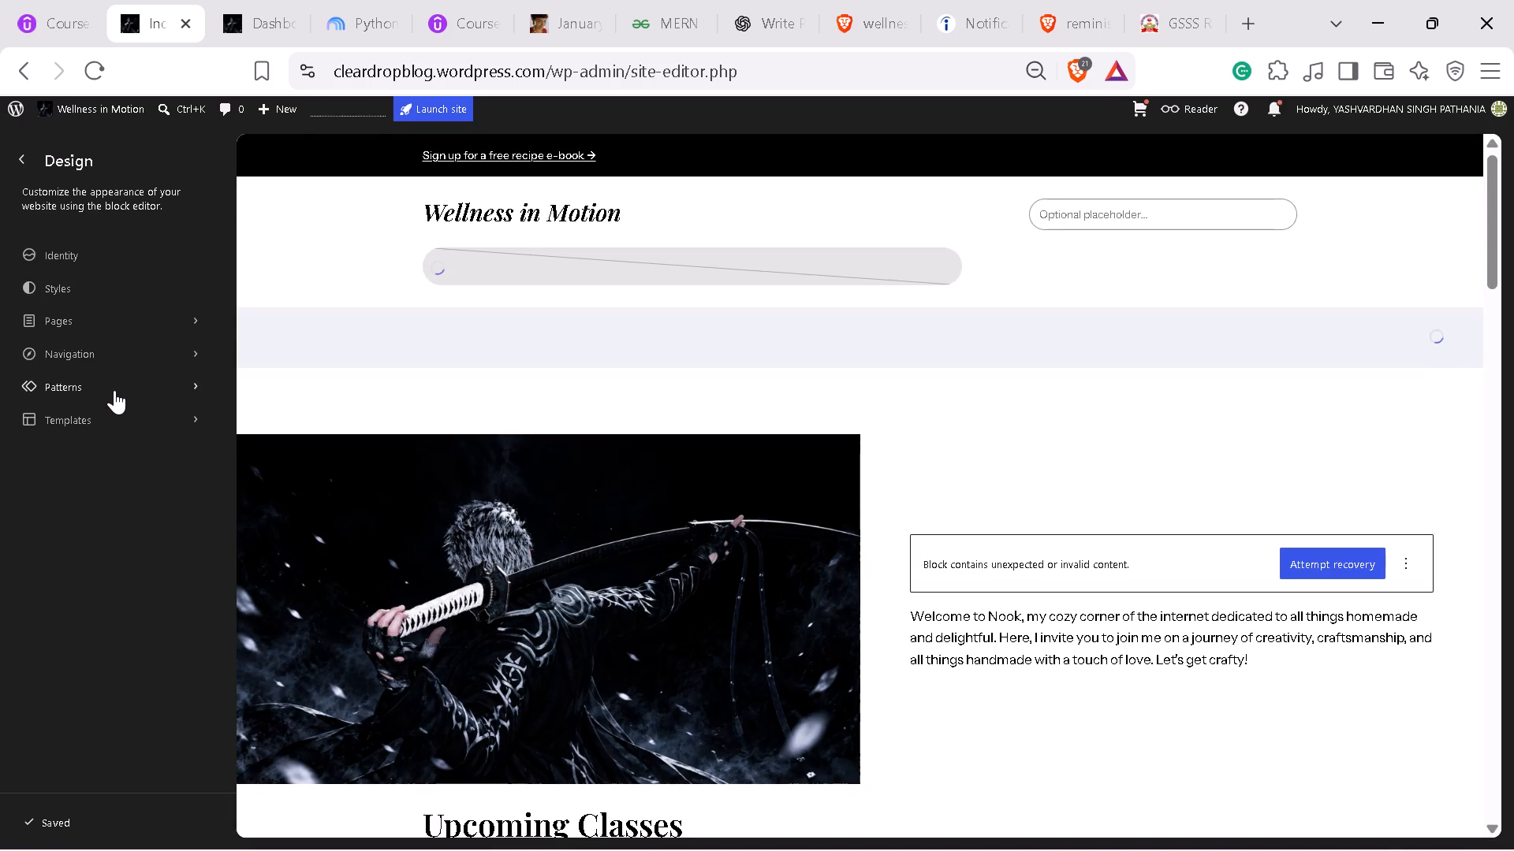
{"action": "scroll", "coordinate": [873, 442], "scroll_direction": "down", "scroll_amount": 1}
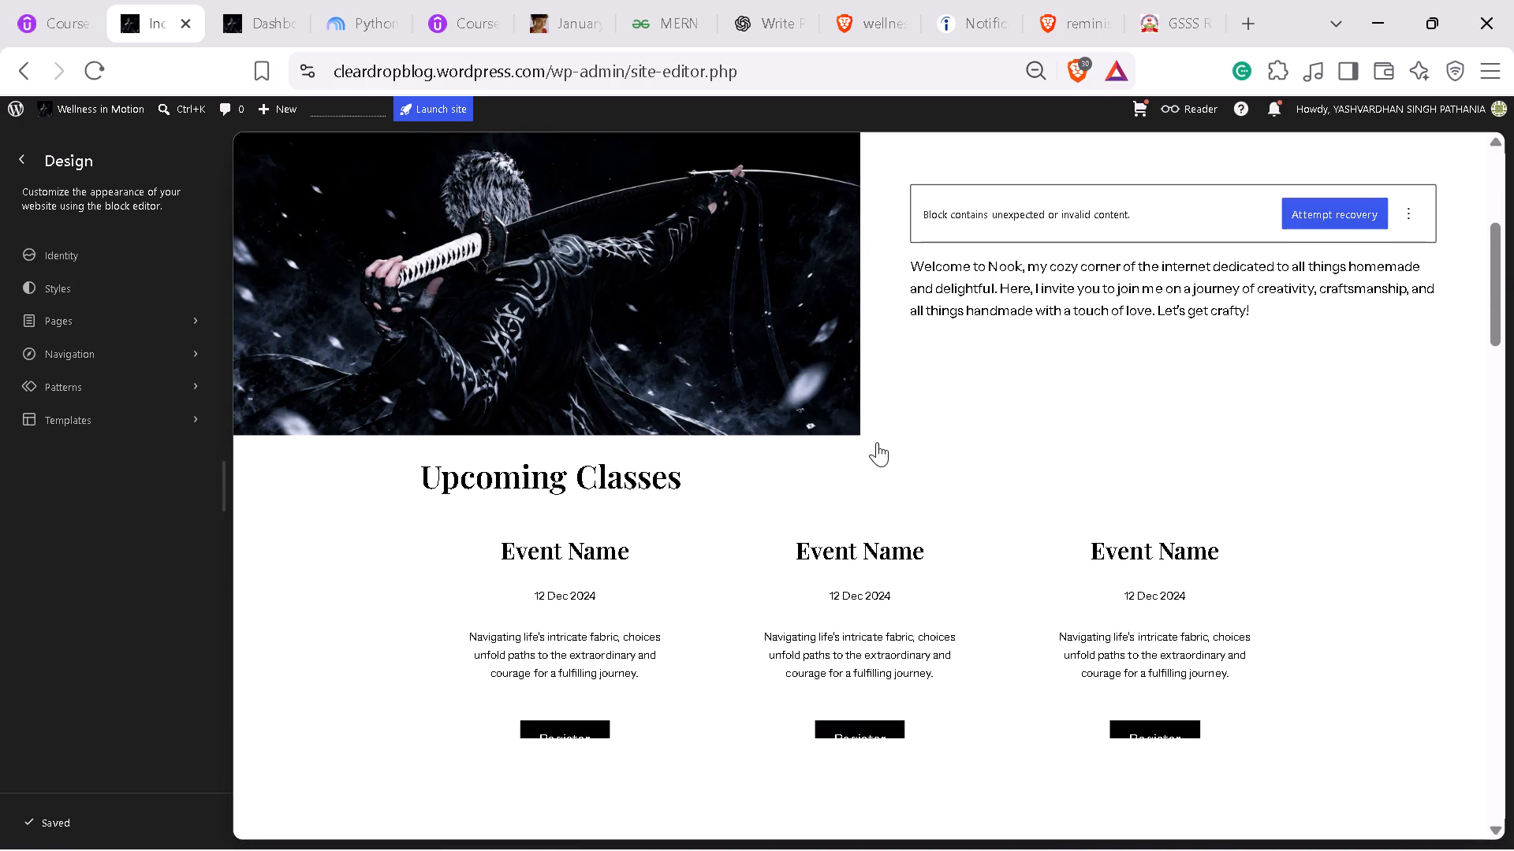
{"action": "left_click", "coordinate": [1033, 437]}
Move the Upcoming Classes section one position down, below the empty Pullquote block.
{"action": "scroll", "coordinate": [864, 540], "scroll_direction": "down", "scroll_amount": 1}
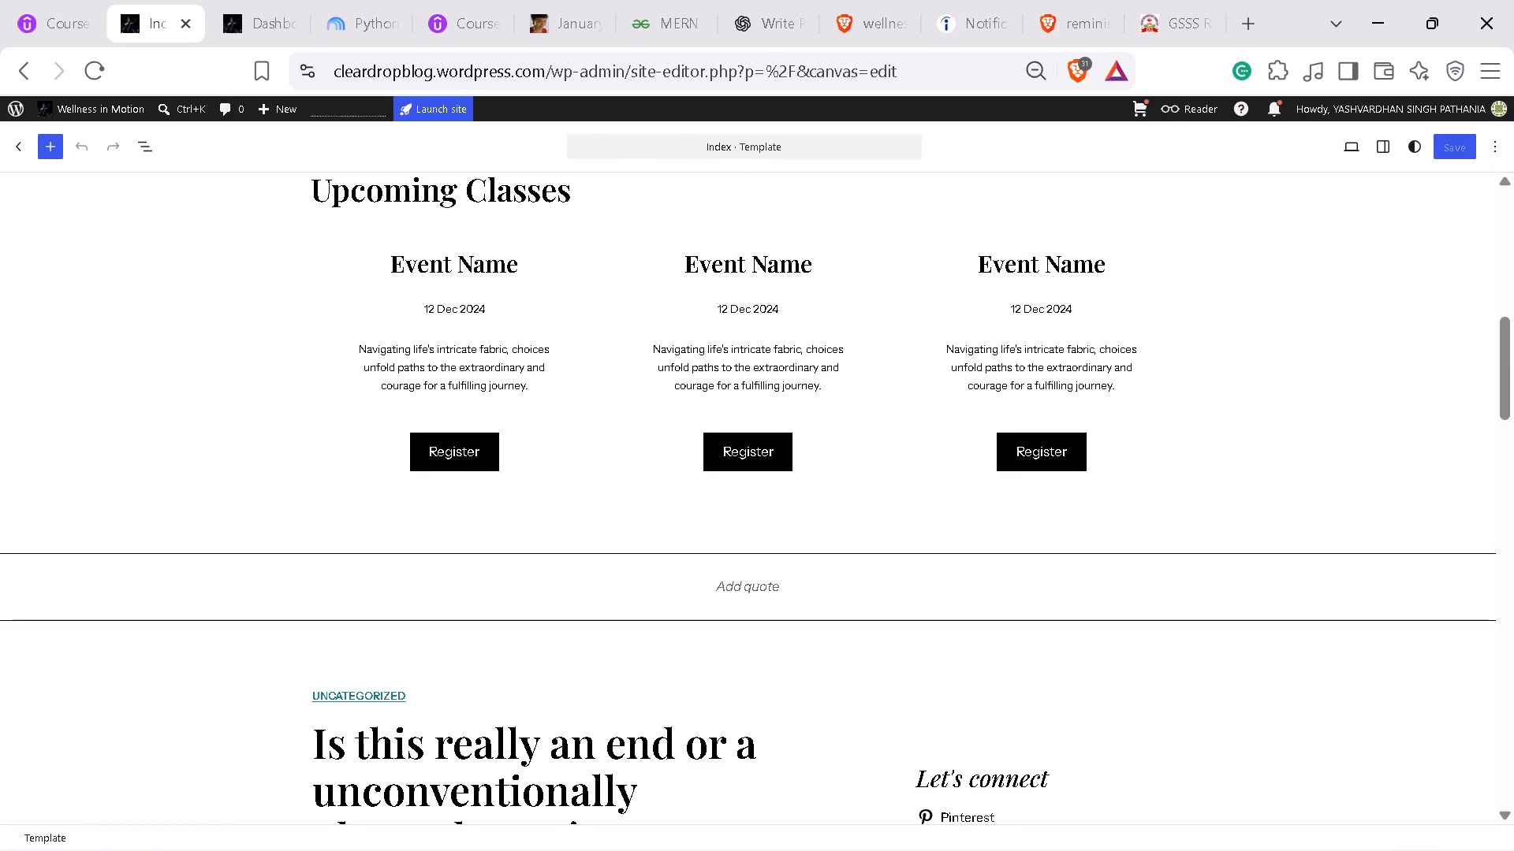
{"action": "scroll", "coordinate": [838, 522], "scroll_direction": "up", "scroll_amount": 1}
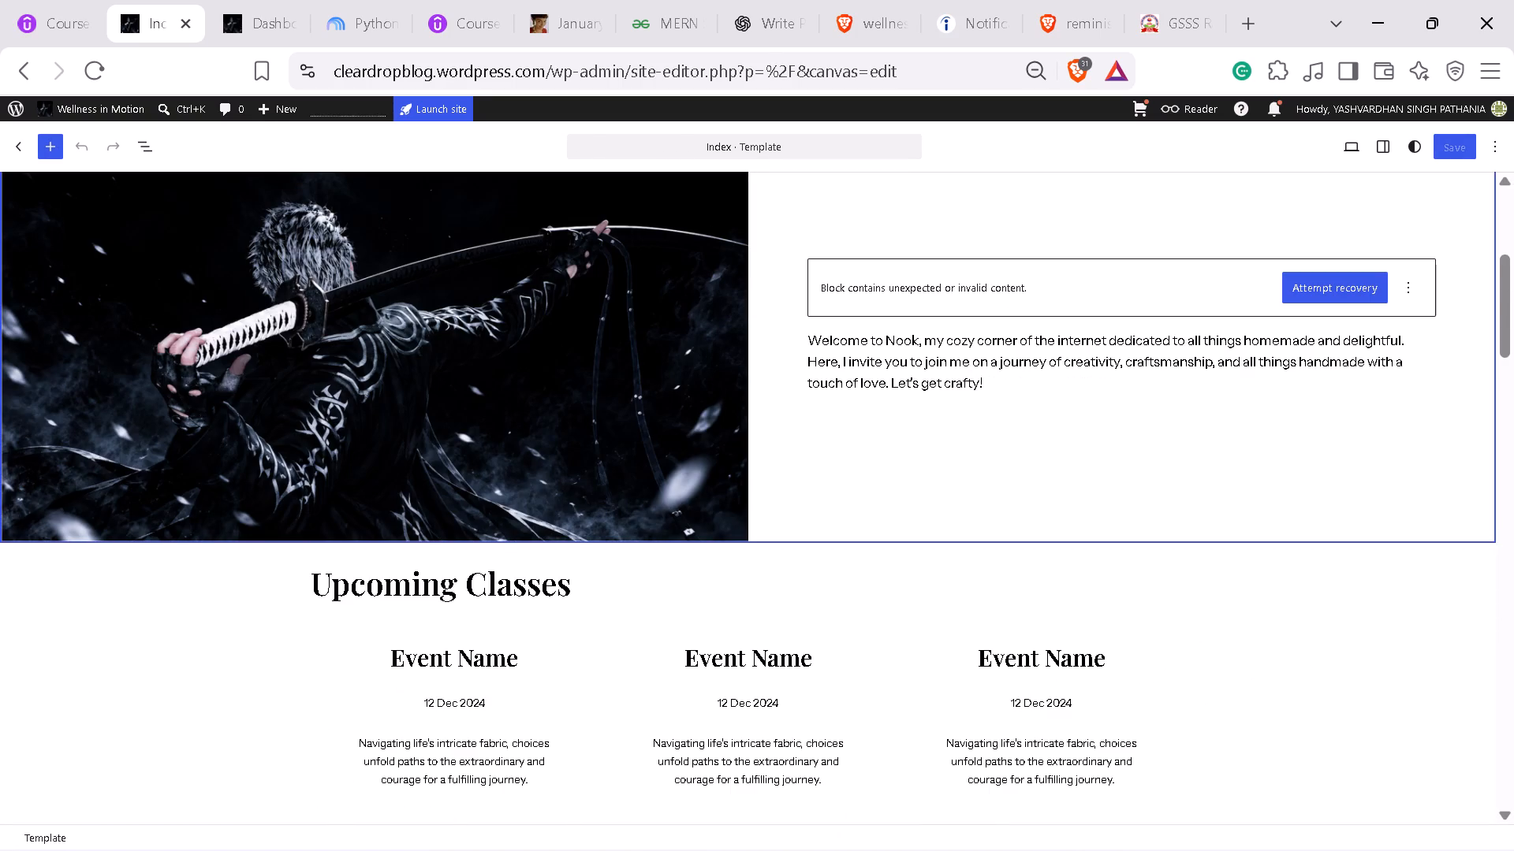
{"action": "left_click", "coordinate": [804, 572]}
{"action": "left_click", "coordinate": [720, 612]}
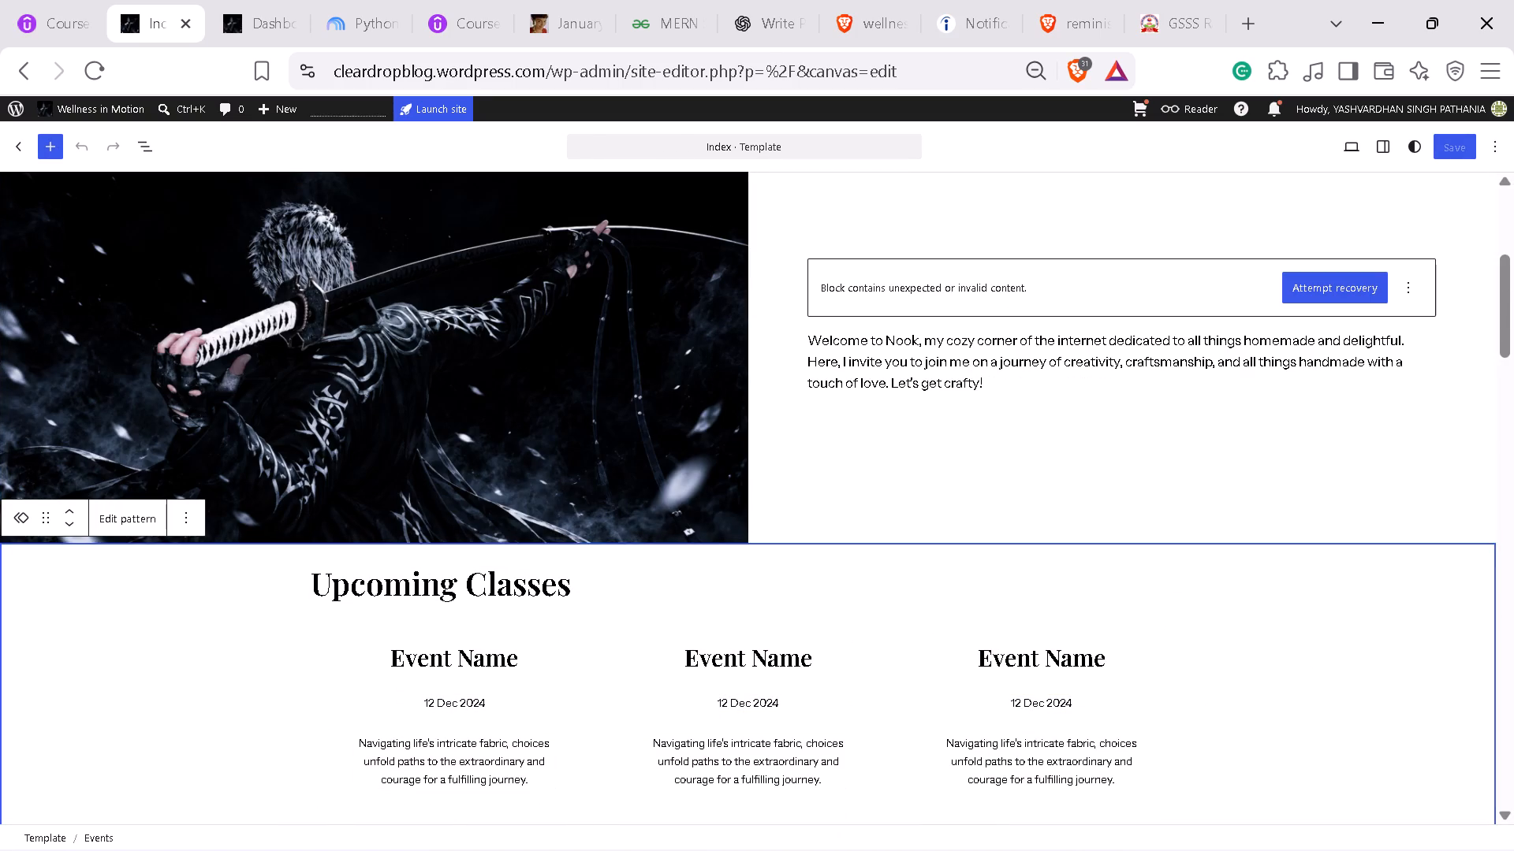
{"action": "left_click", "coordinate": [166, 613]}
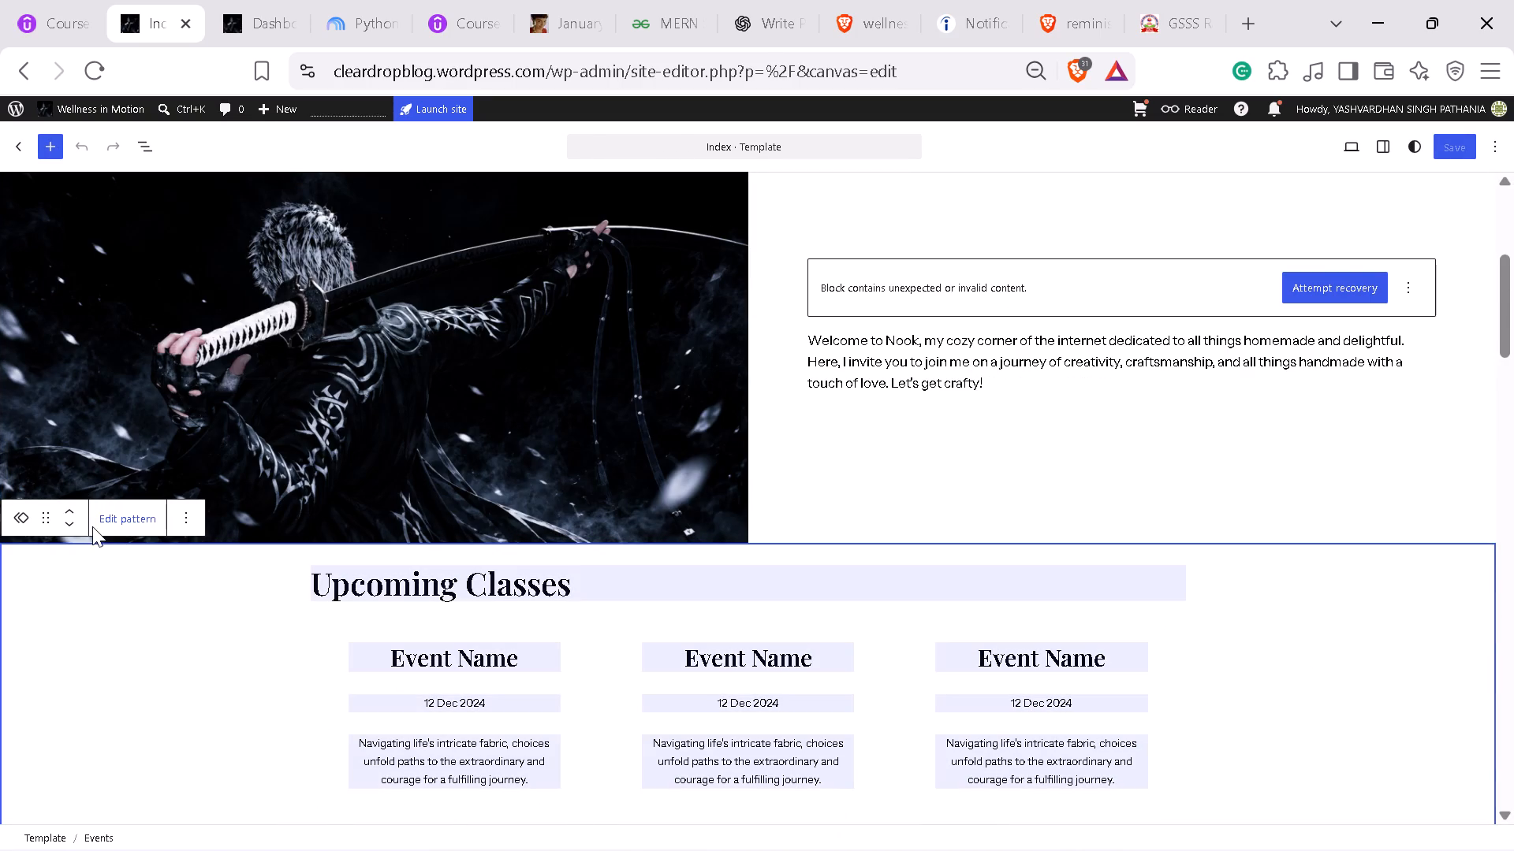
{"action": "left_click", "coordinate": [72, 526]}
Delete the empty Pullquote block between the hero image section and the Upcoming Classes section.
{"action": "left_click", "coordinate": [1014, 418]}
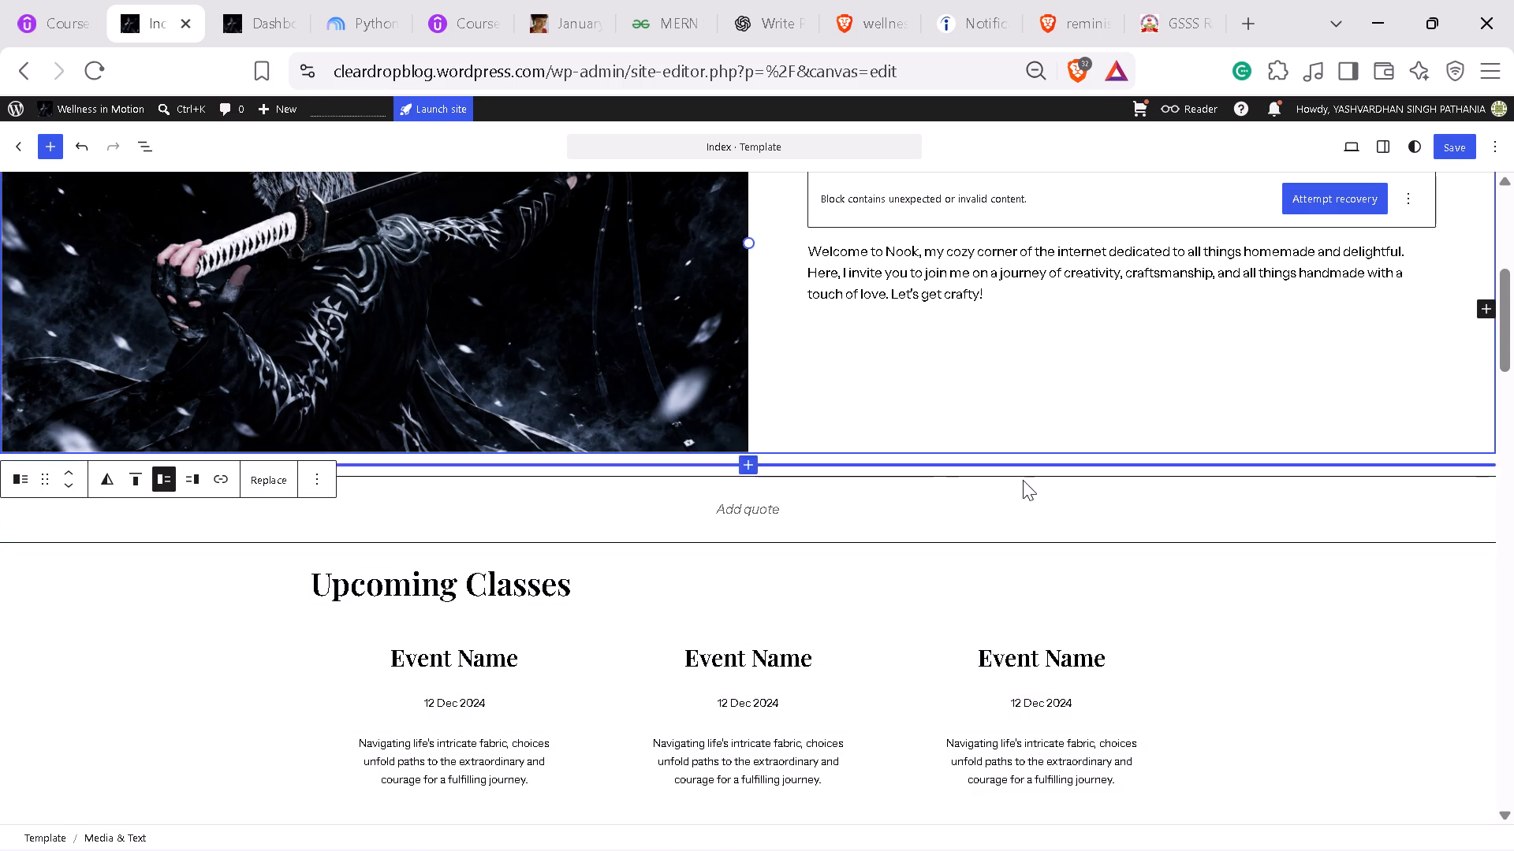
{"action": "left_click", "coordinate": [1351, 591]}
{"action": "left_click", "coordinate": [818, 479]}
{"action": "left_click", "coordinate": [772, 517]}
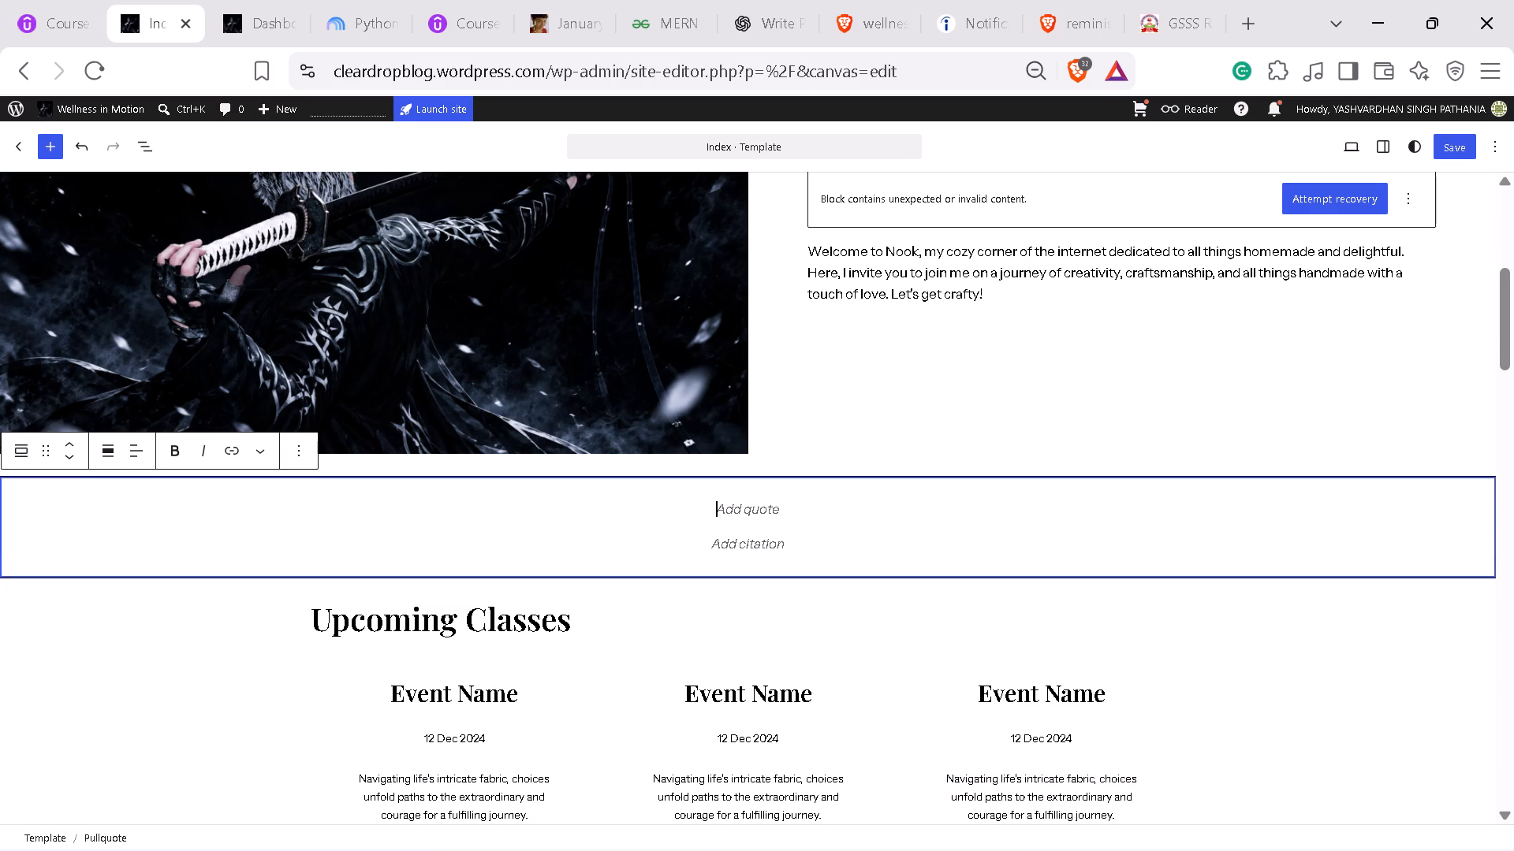
{"action": "key", "text": "Delete"}
{"action": "left_click", "coordinate": [800, 489]}
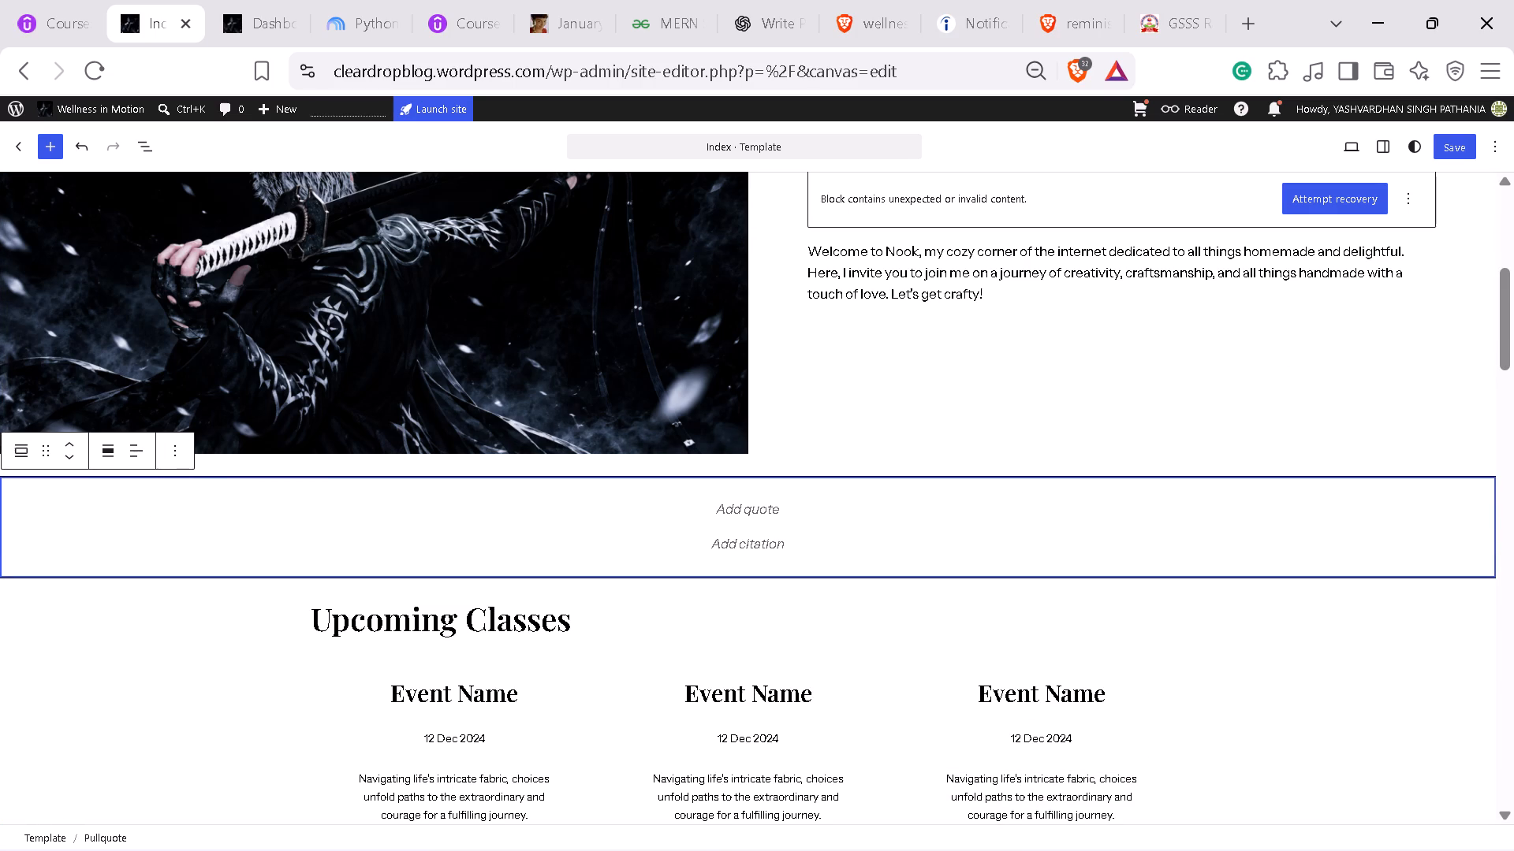
{"action": "left_click", "coordinate": [800, 478]}
{"action": "key", "text": "Delete"}
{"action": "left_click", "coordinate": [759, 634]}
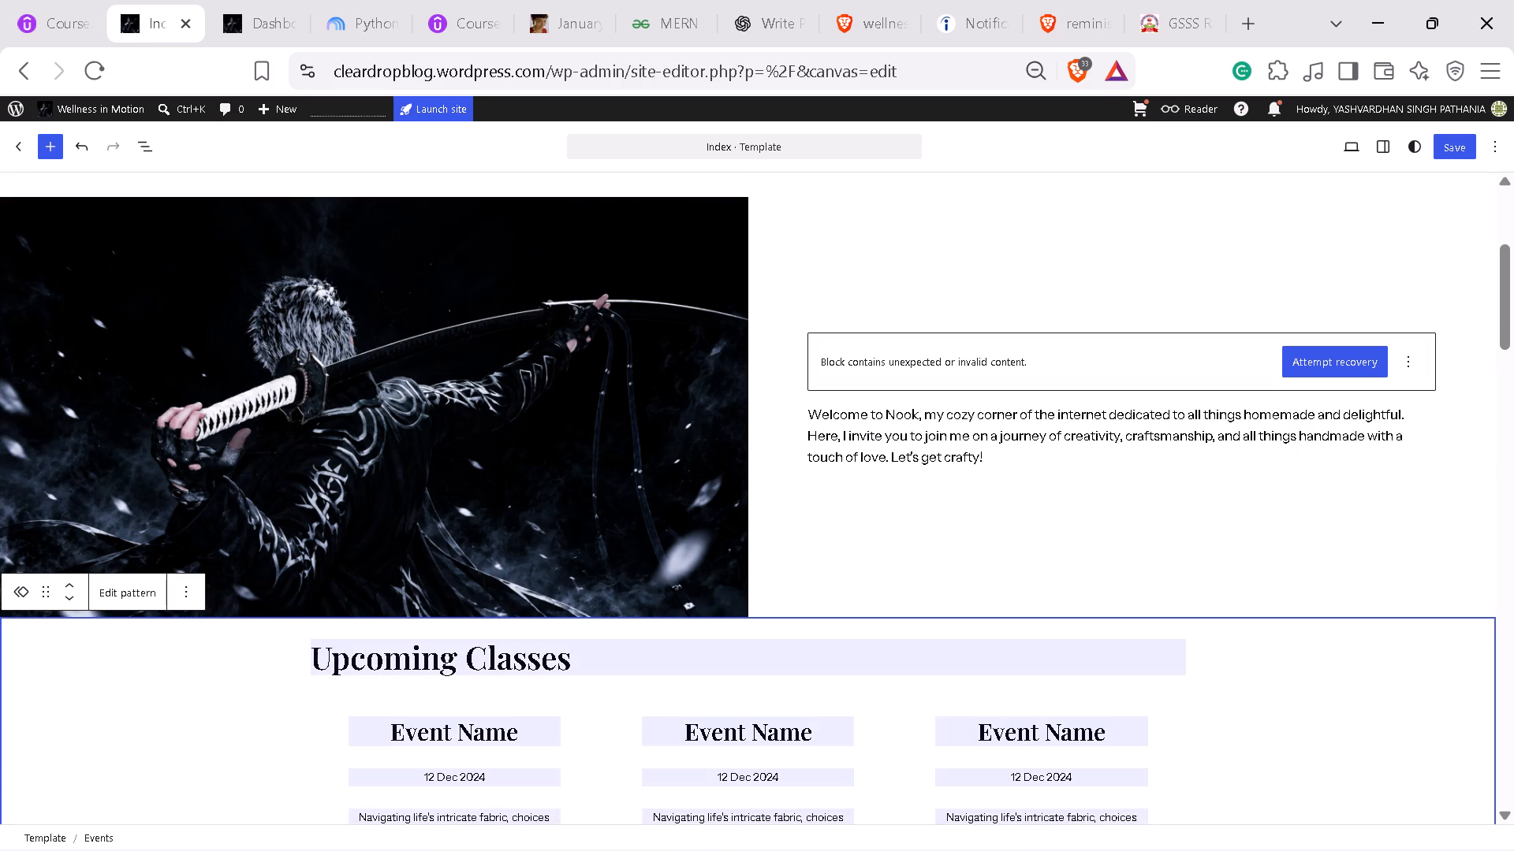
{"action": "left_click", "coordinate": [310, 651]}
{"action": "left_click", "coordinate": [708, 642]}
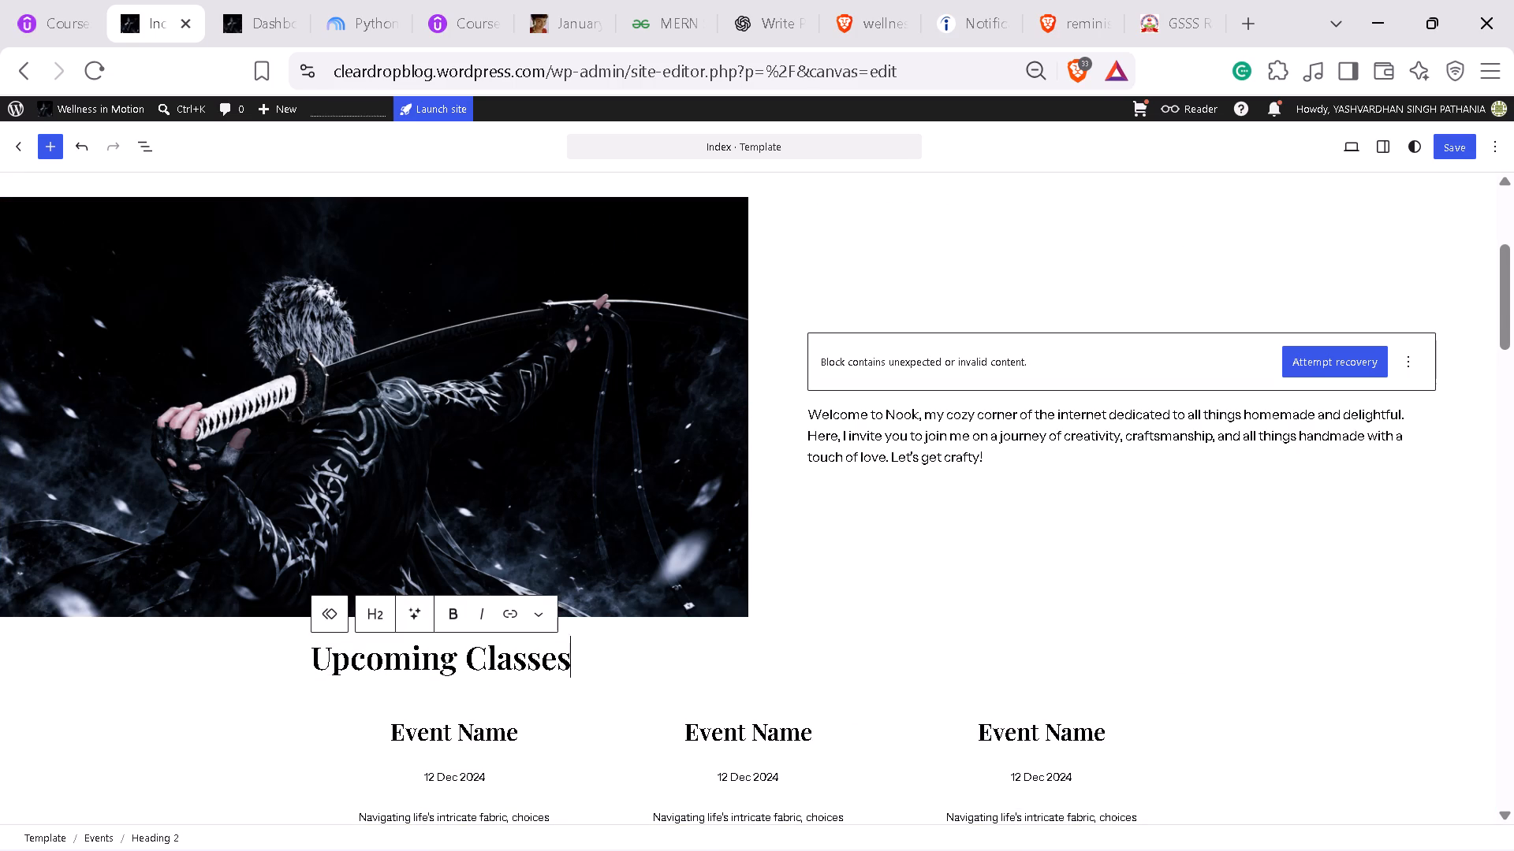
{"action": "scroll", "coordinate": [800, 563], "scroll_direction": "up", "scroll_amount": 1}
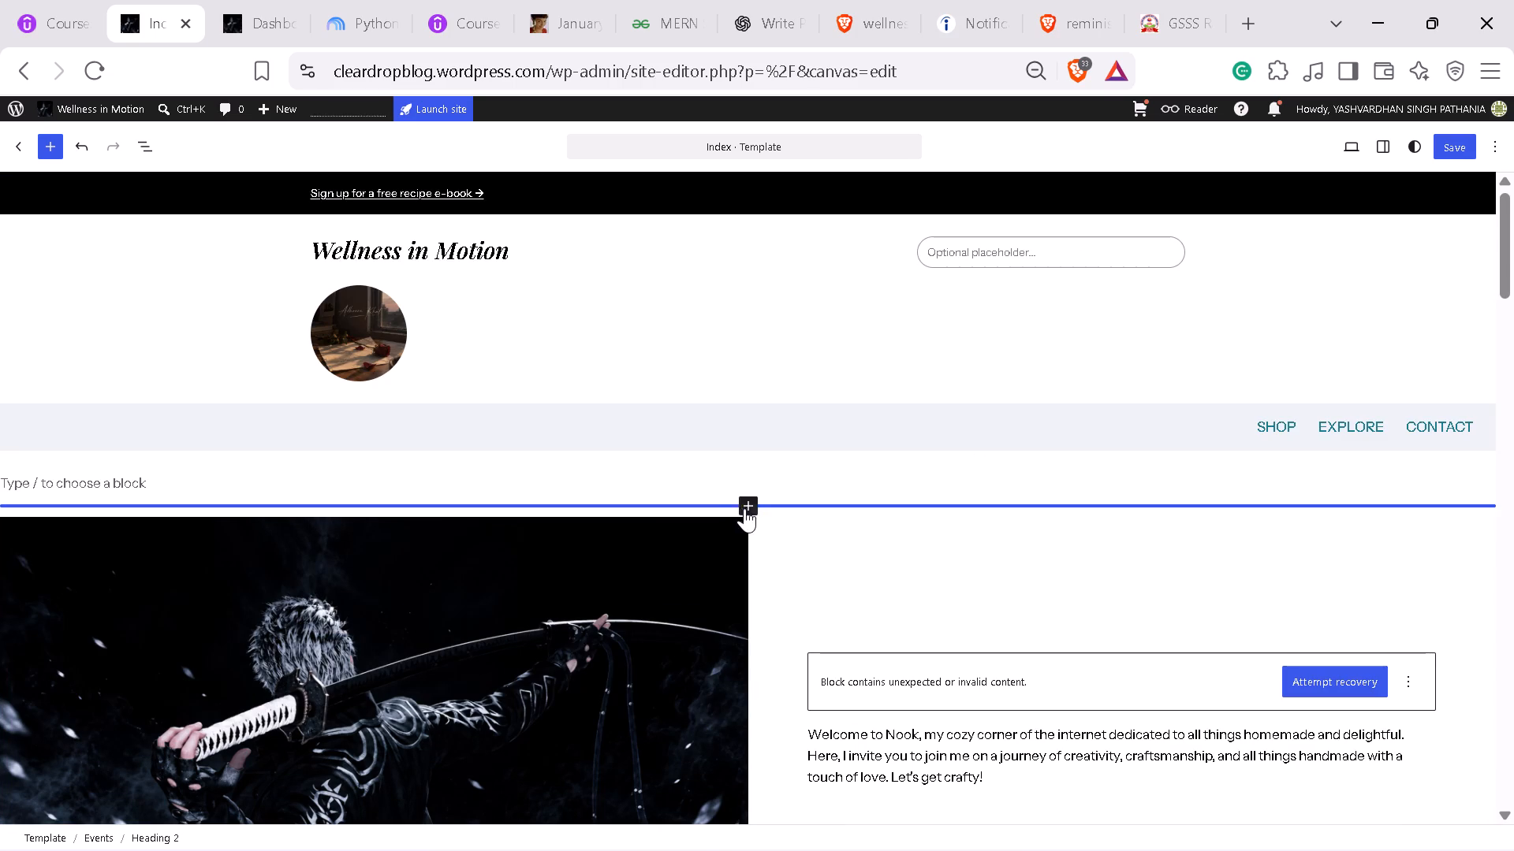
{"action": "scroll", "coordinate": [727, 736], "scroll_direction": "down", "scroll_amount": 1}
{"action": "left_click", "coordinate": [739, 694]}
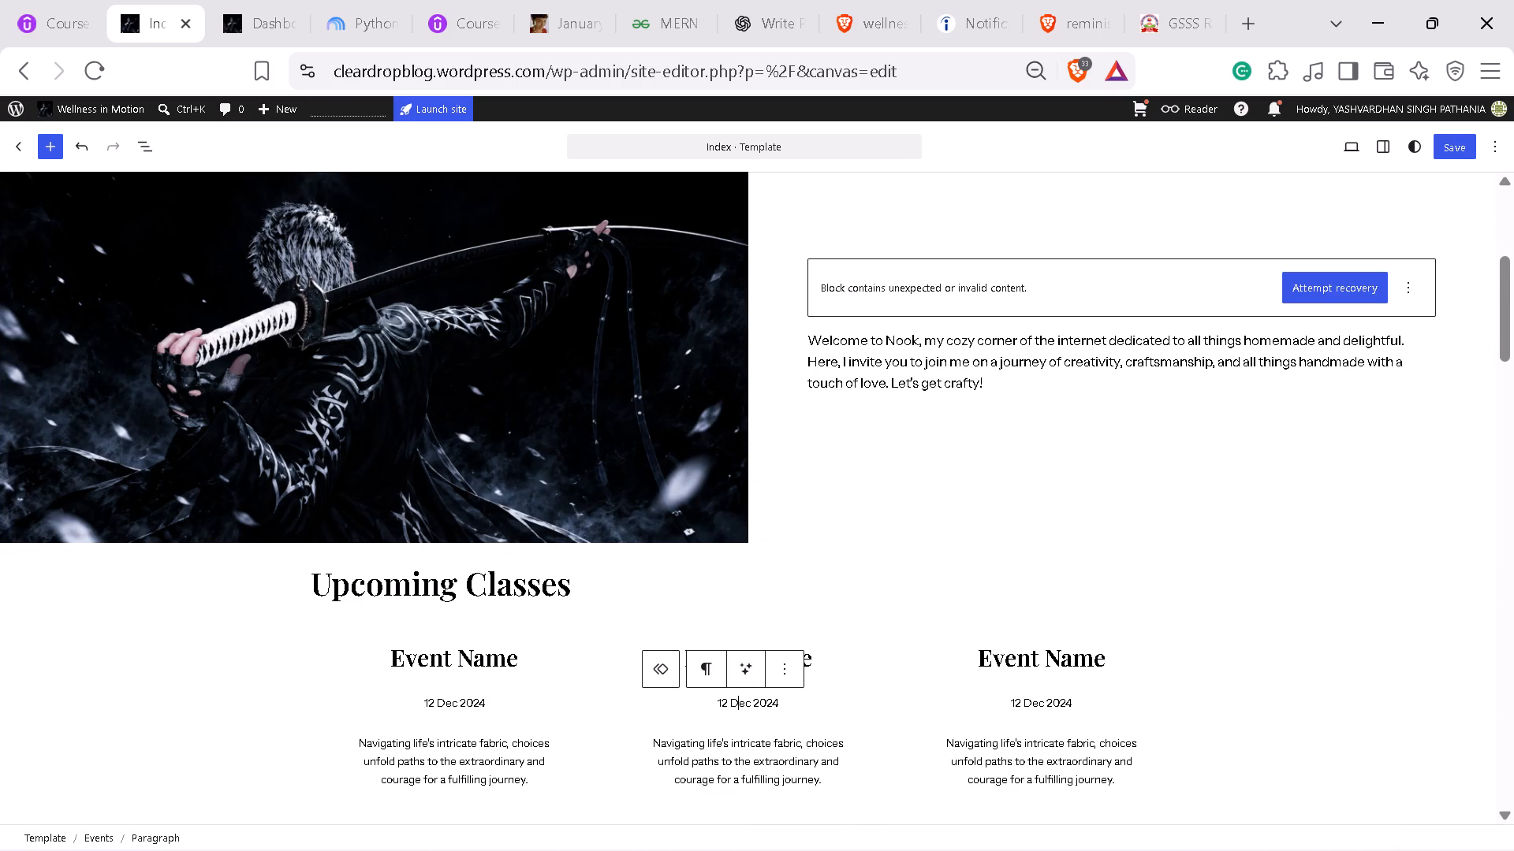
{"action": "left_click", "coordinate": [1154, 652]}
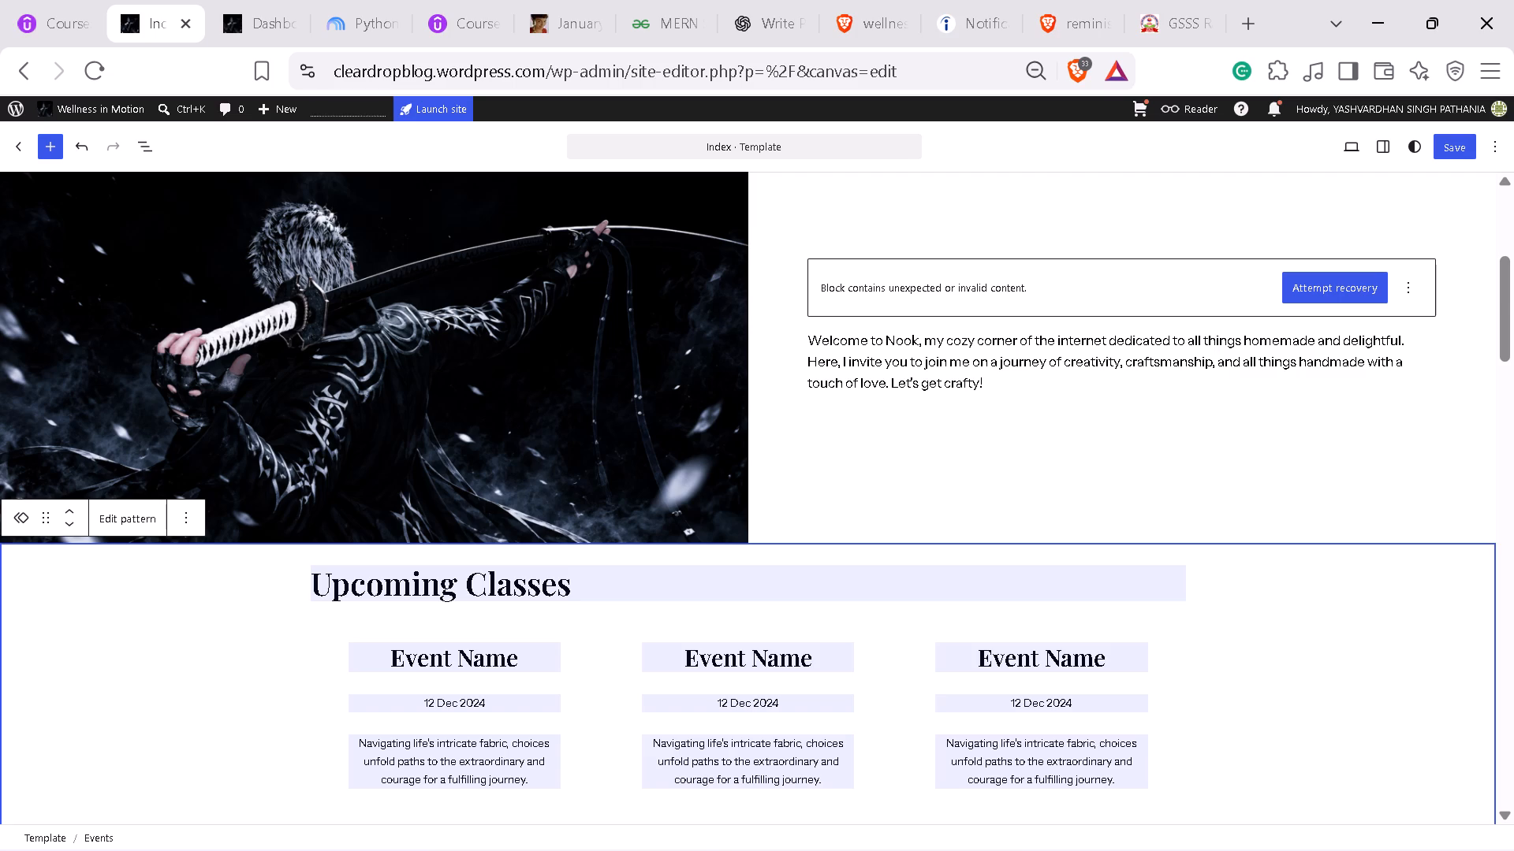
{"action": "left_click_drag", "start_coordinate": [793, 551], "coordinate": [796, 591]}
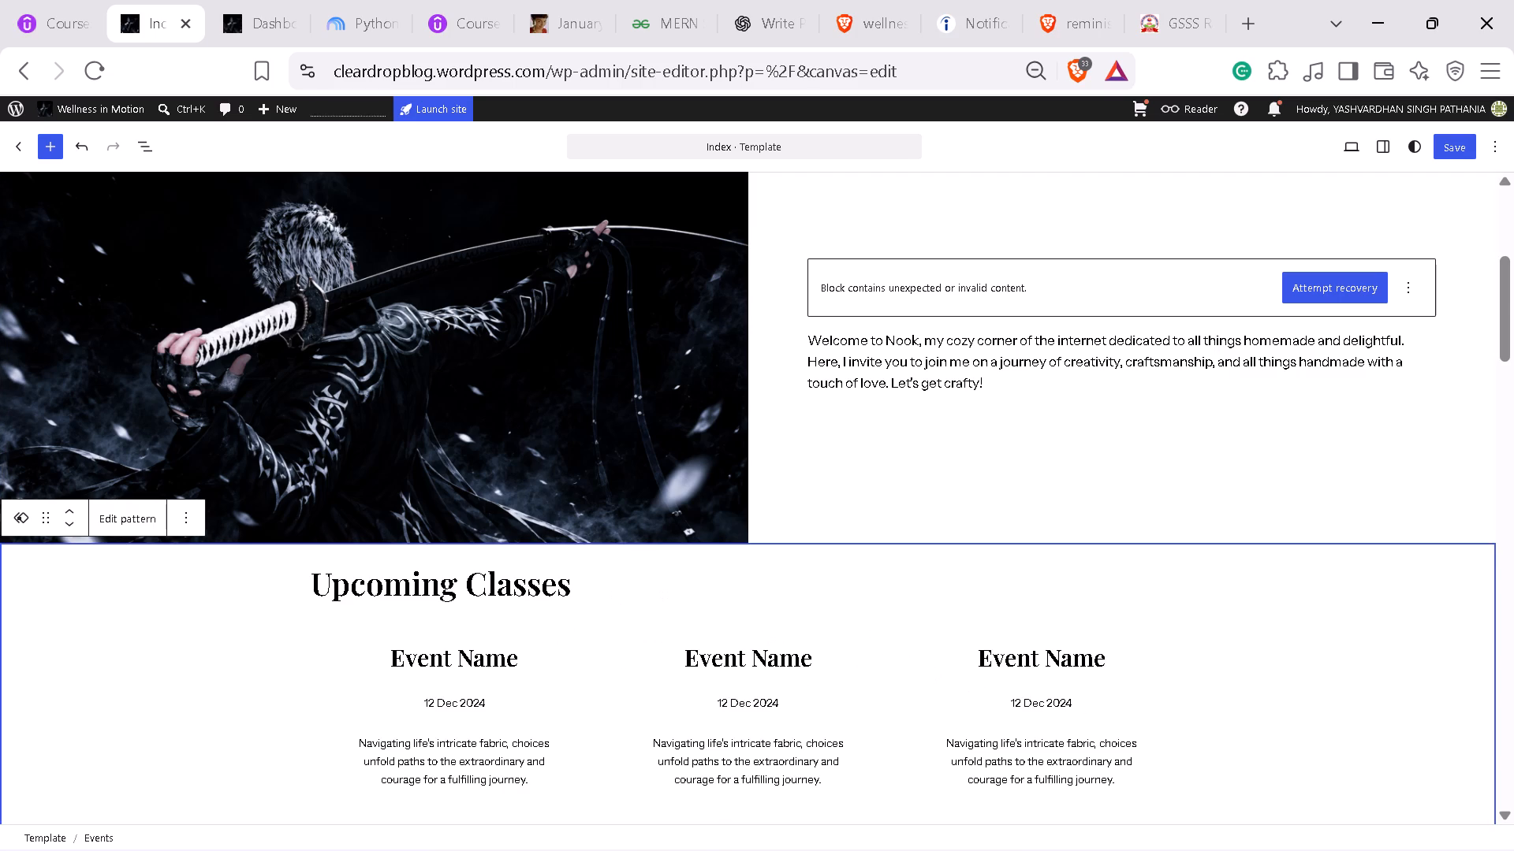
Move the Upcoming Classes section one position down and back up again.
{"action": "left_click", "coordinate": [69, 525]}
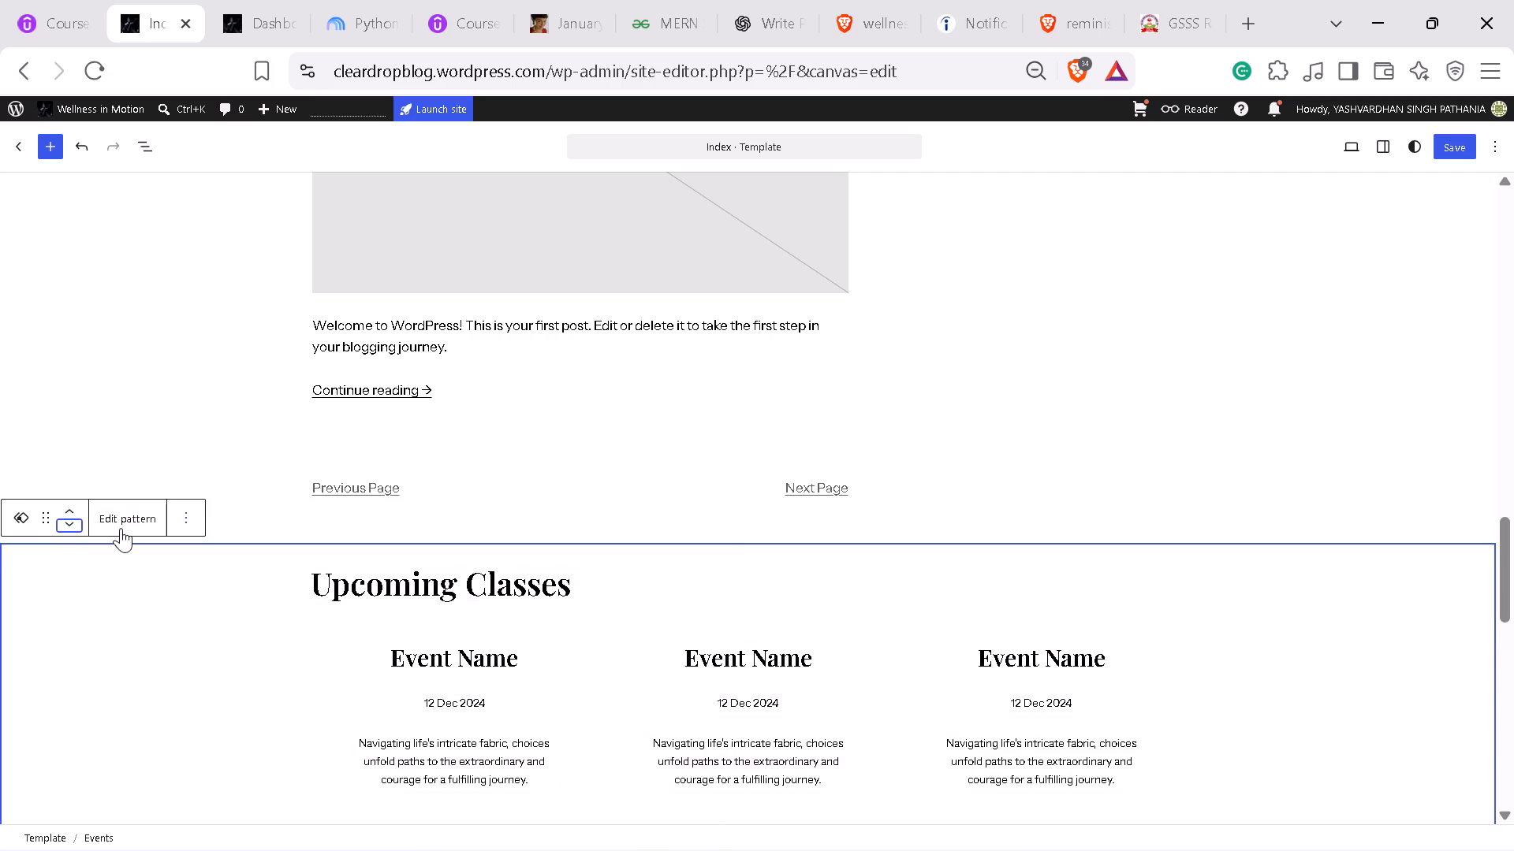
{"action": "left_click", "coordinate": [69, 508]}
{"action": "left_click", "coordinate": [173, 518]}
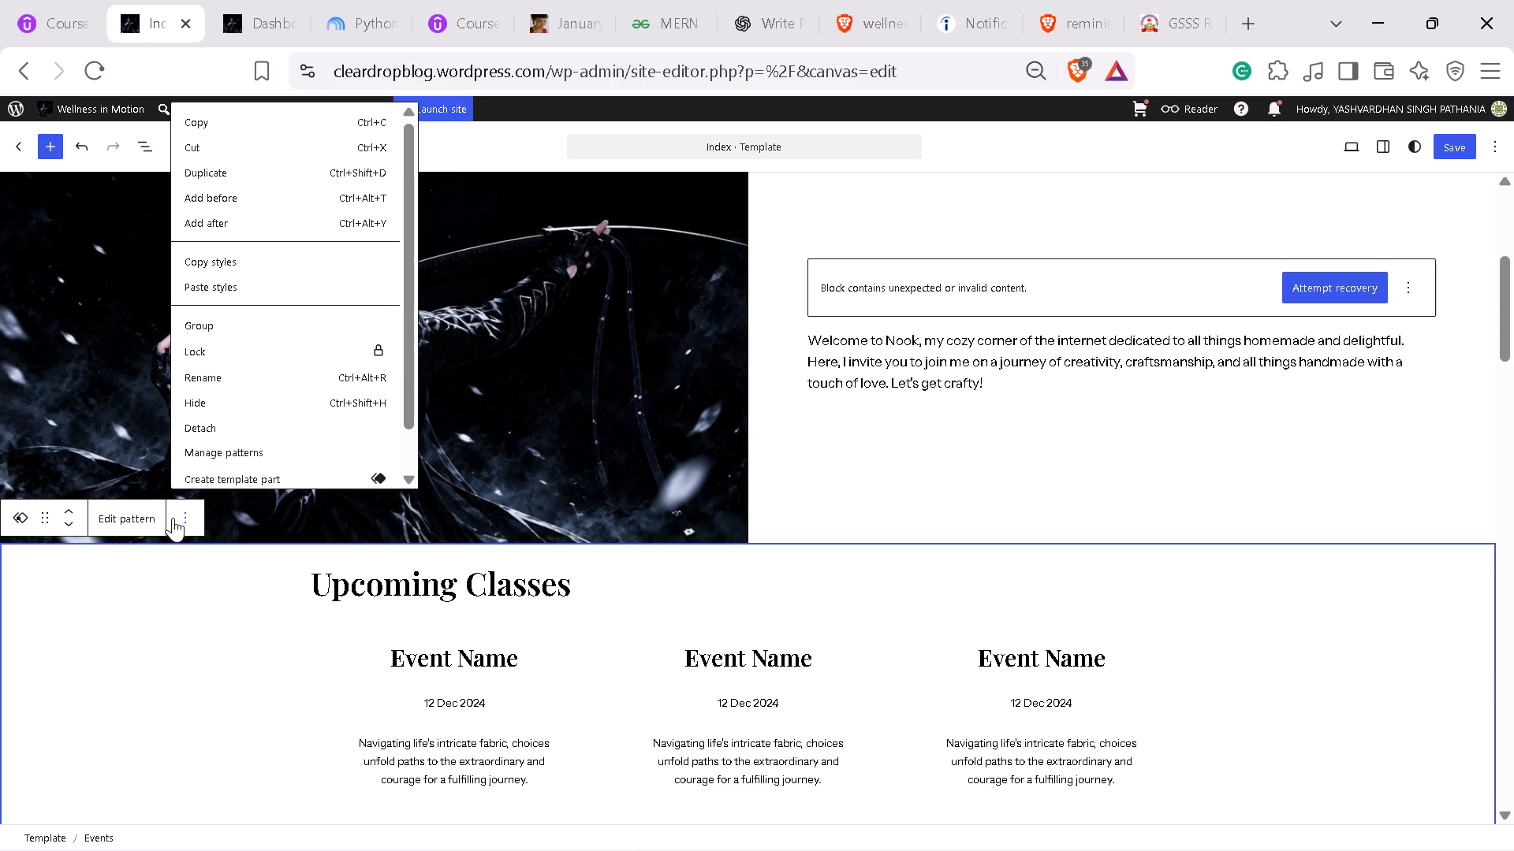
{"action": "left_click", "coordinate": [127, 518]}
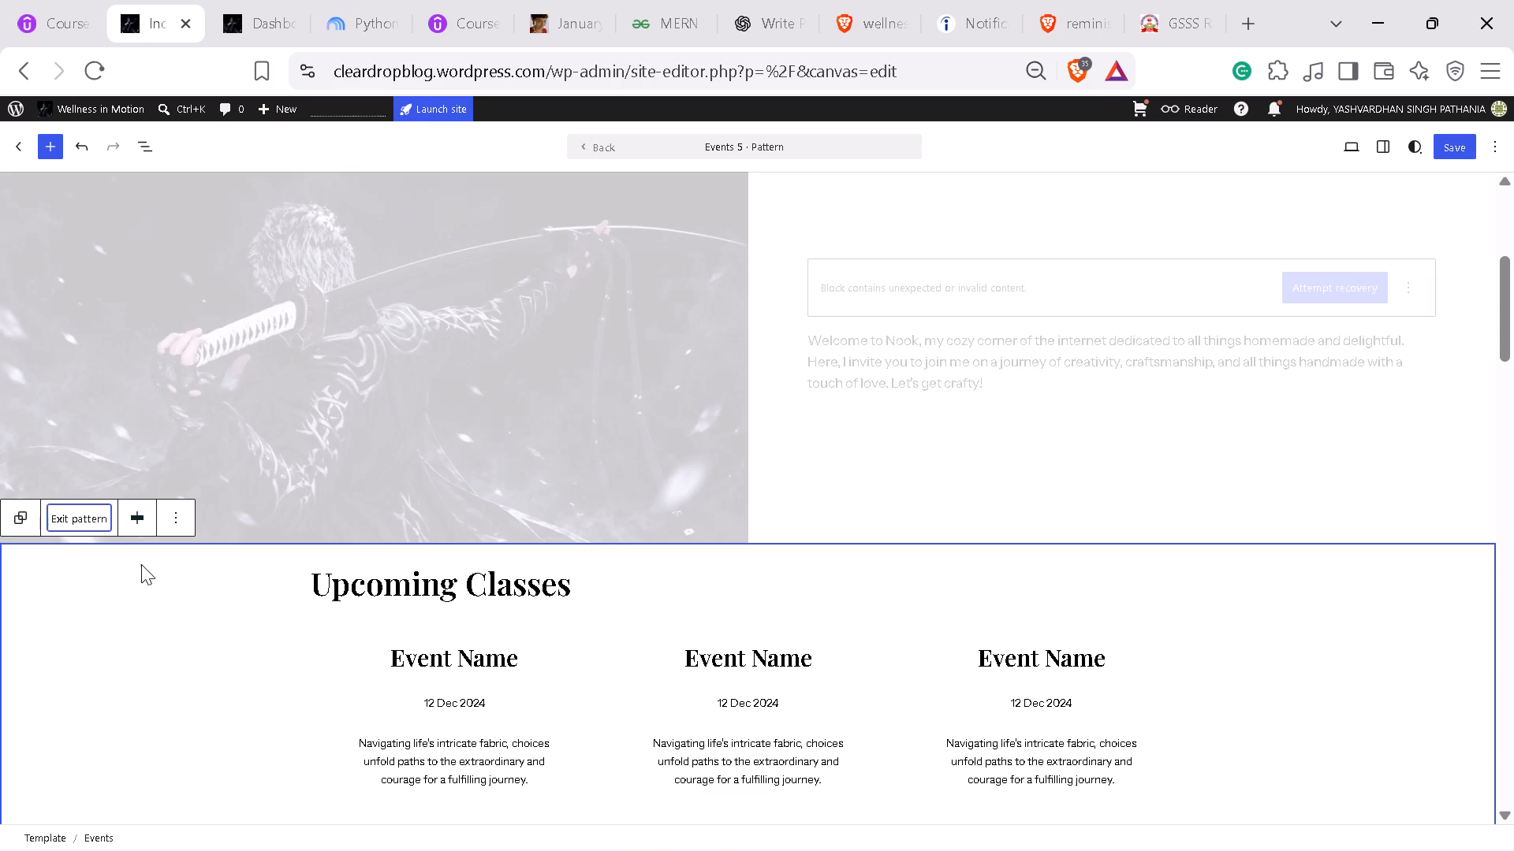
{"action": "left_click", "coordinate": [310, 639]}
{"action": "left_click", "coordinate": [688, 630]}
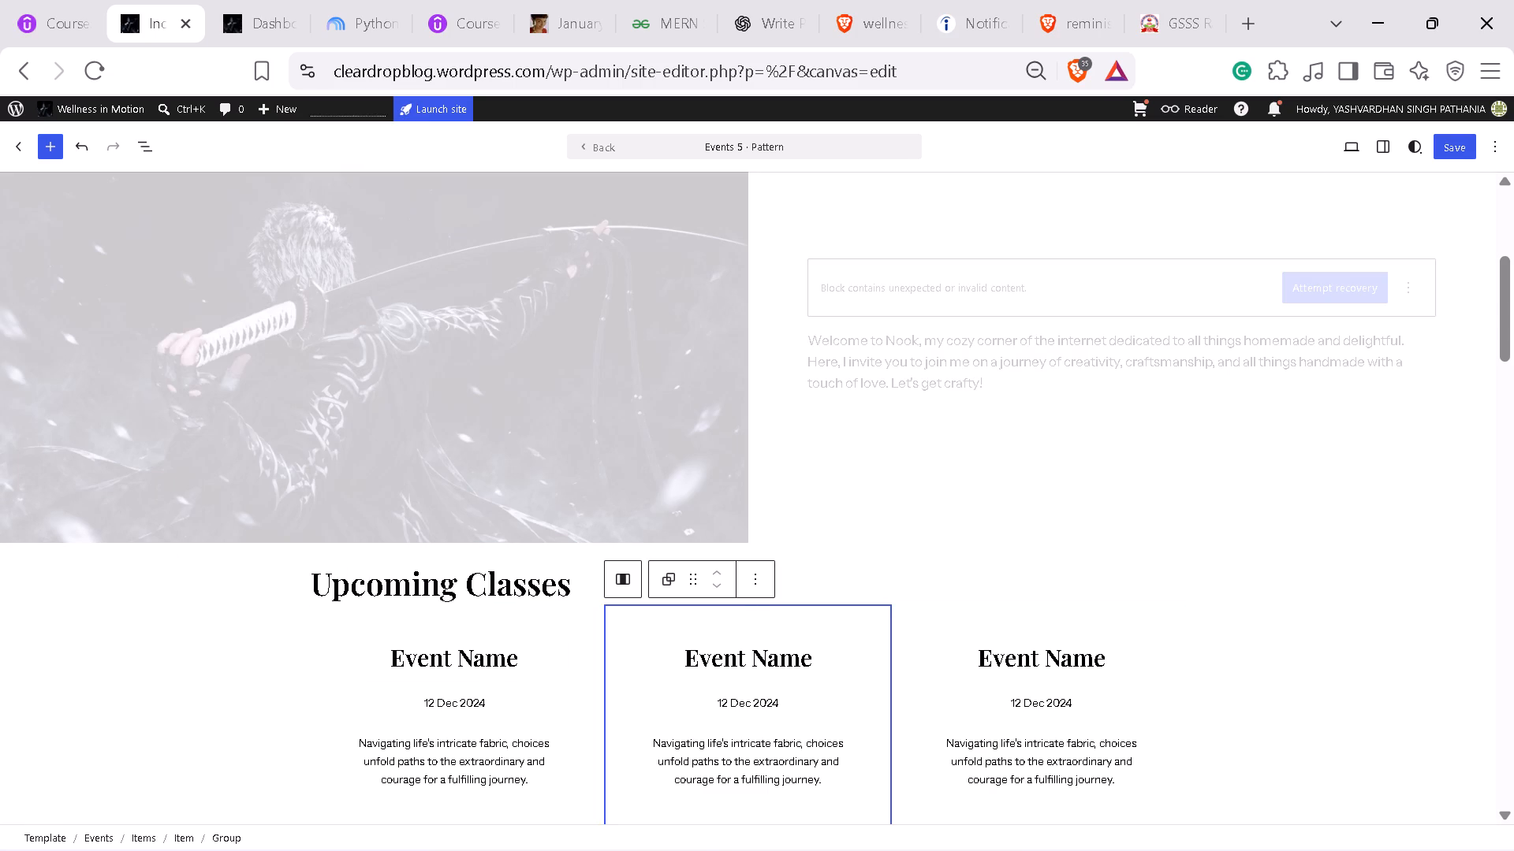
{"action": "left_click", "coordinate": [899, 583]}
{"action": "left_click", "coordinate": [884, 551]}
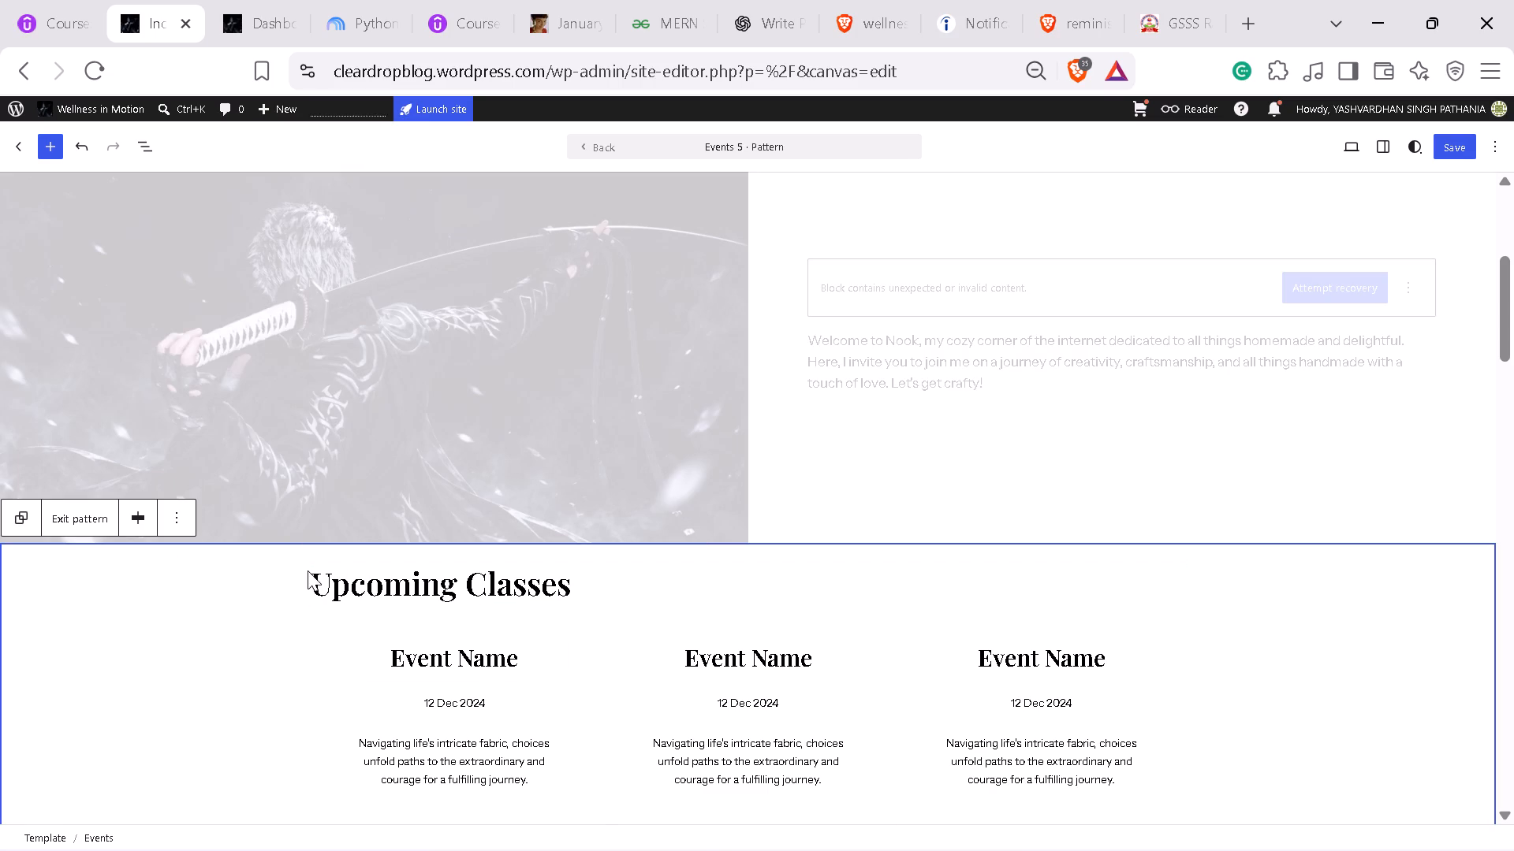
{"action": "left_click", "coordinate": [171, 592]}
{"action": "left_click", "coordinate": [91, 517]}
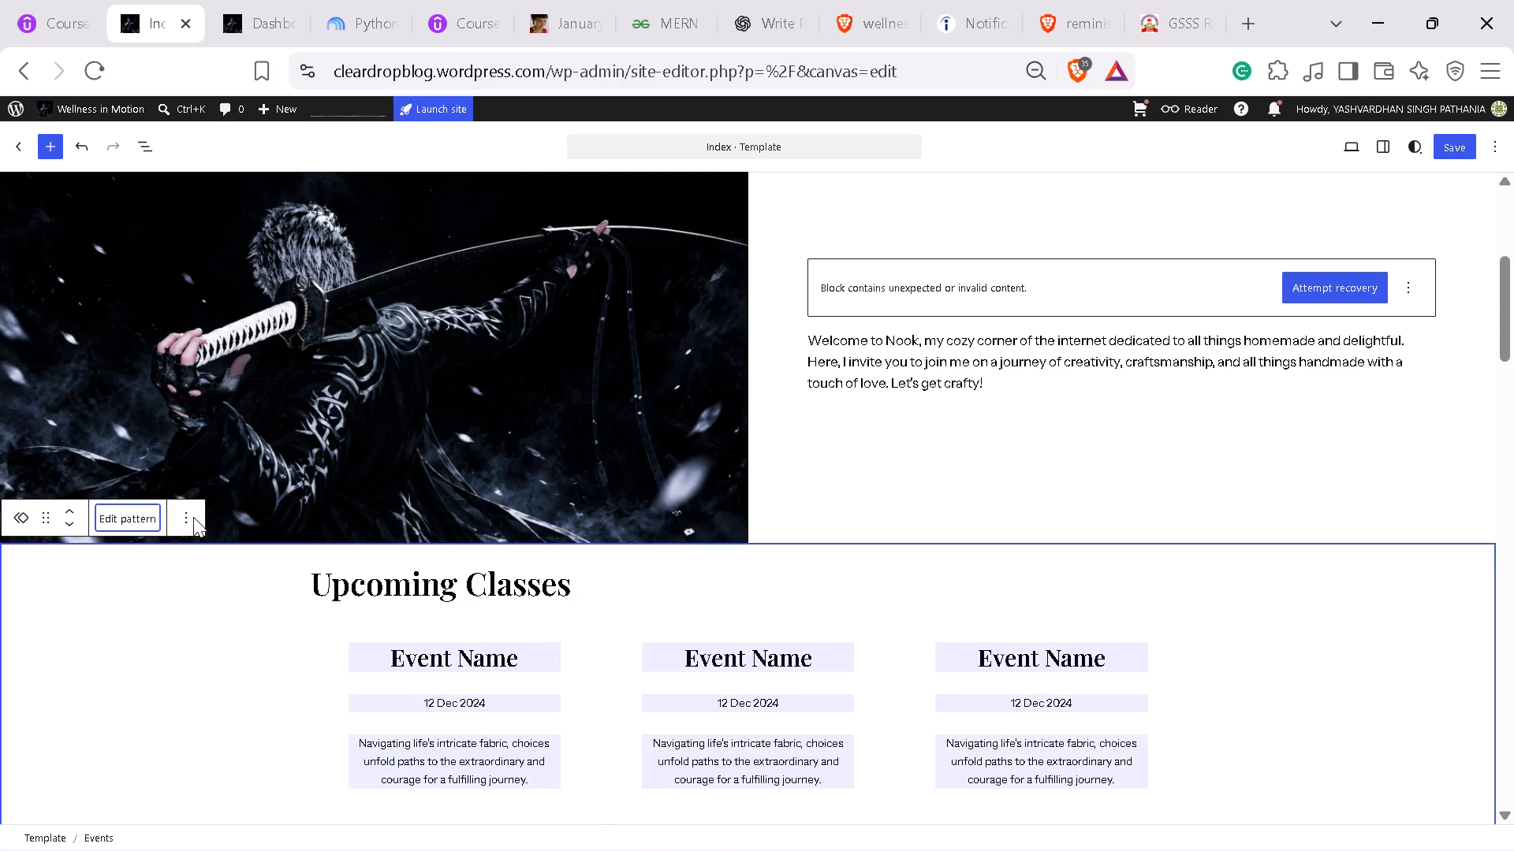
In the template's code view, add a <br> line before the Upcoming Classes group's opening div, and save the template.
{"action": "left_click", "coordinate": [1493, 154]}
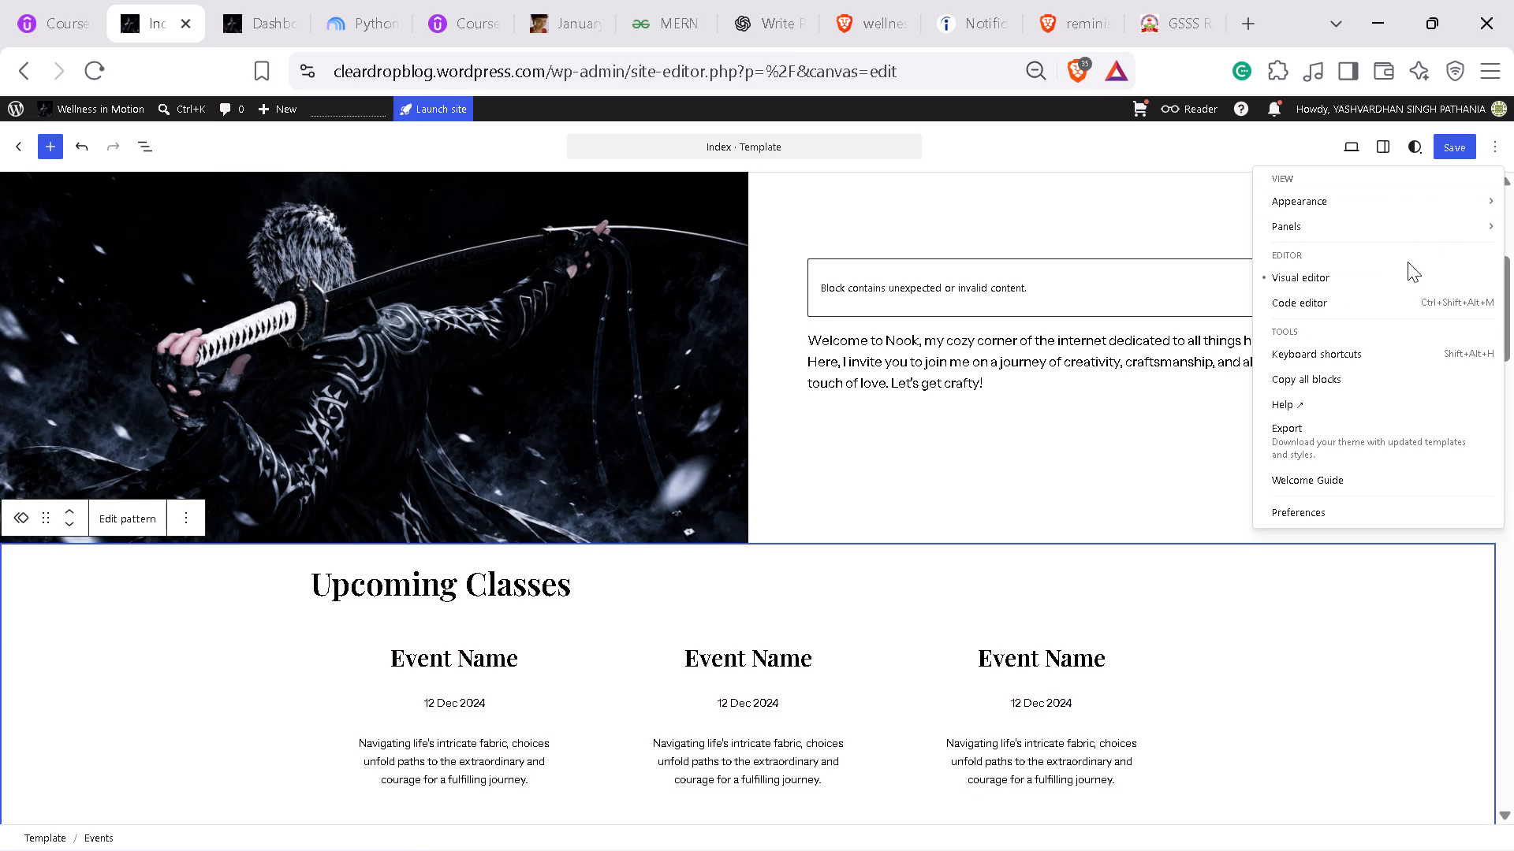
{"action": "left_click", "coordinate": [1382, 299]}
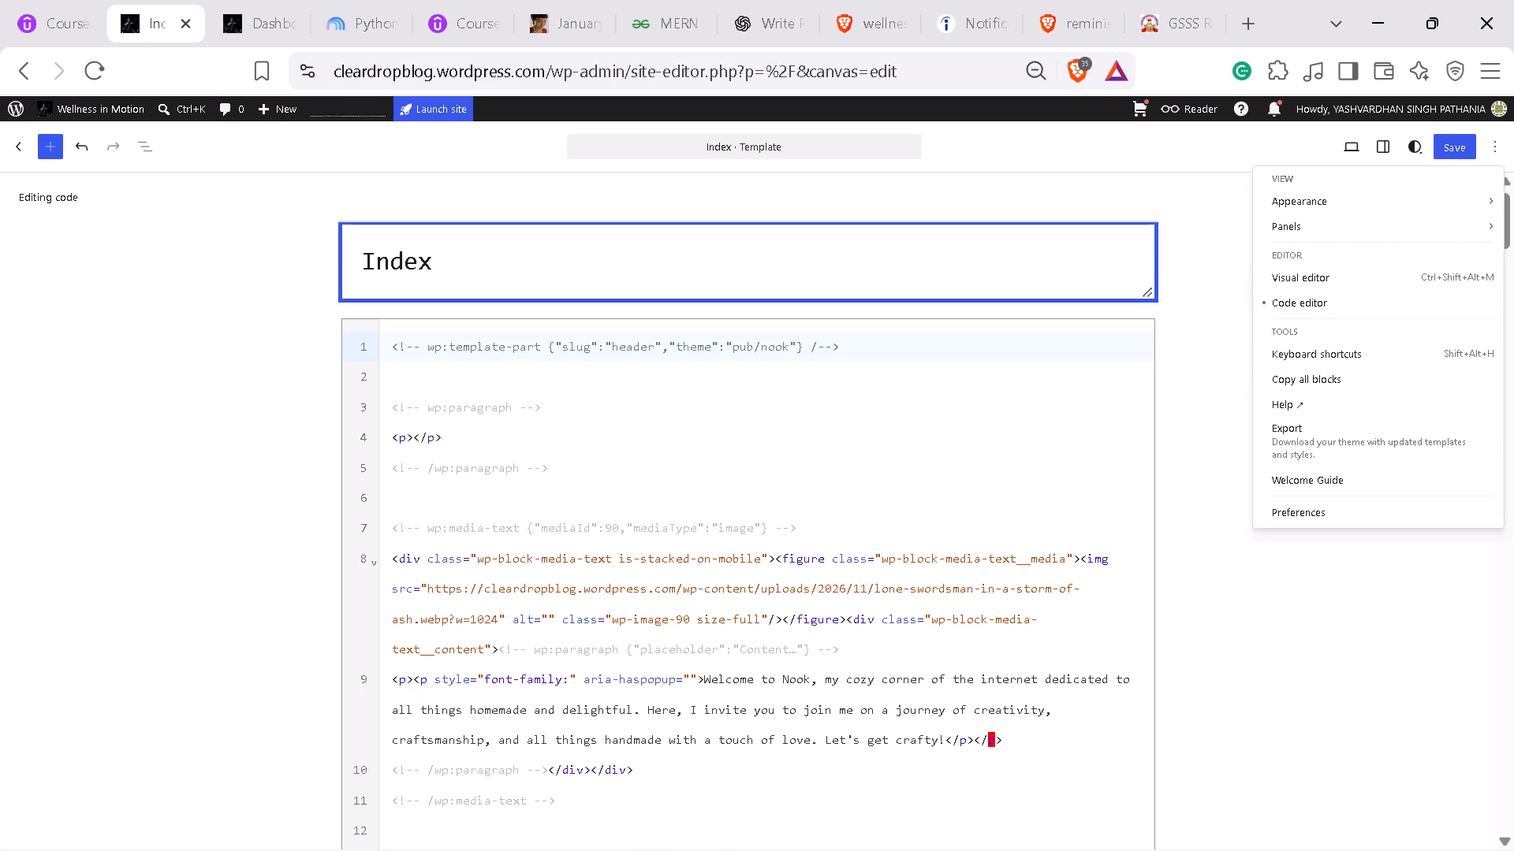
{"action": "scroll", "coordinate": [707, 426], "scroll_direction": "down", "scroll_amount": 2}
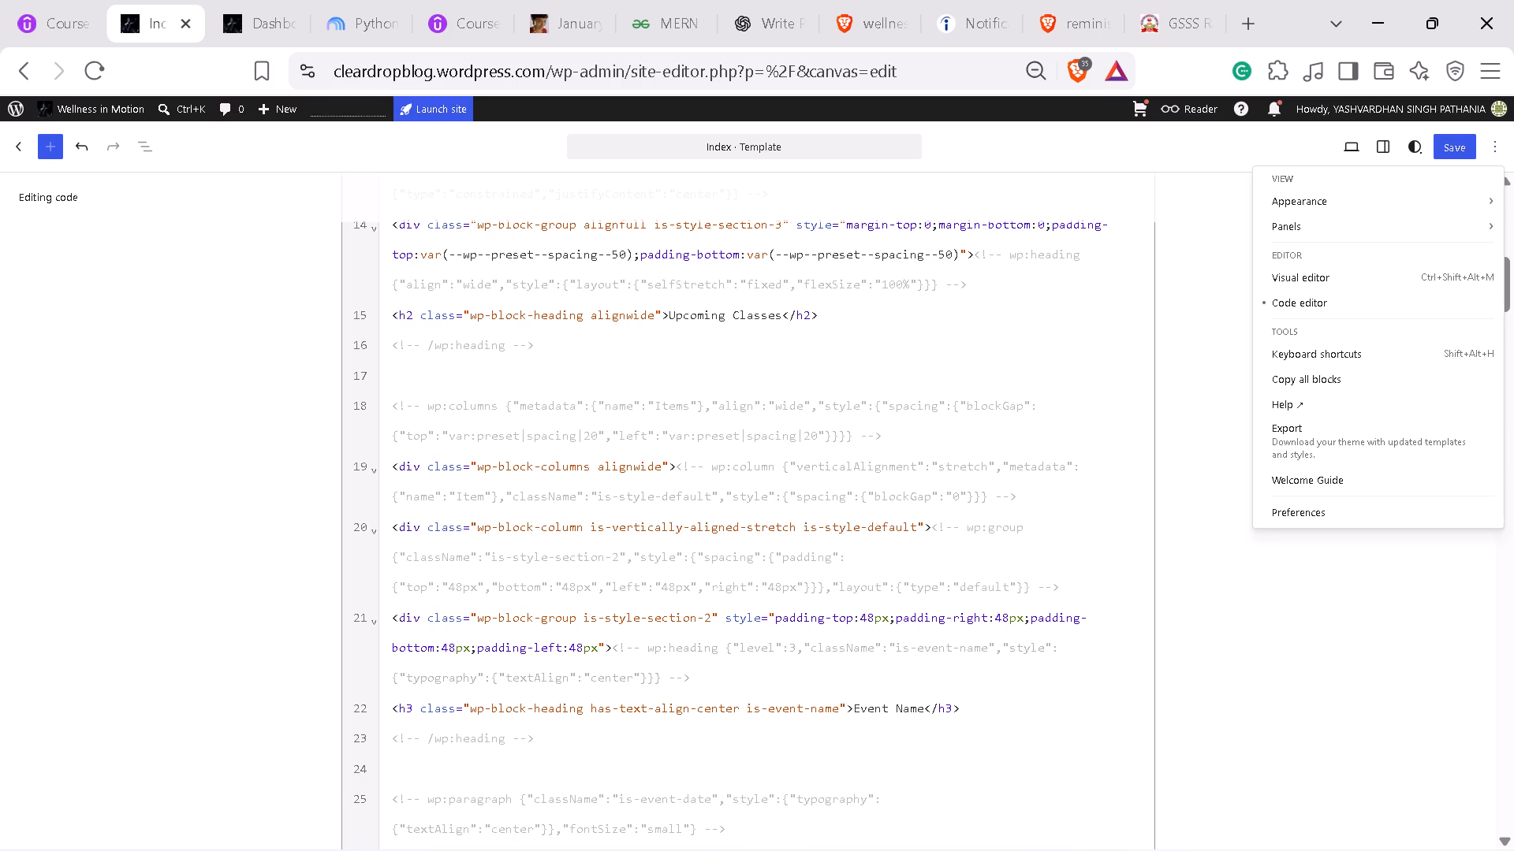
{"action": "scroll", "coordinate": [755, 636], "scroll_direction": "up", "scroll_amount": 1}
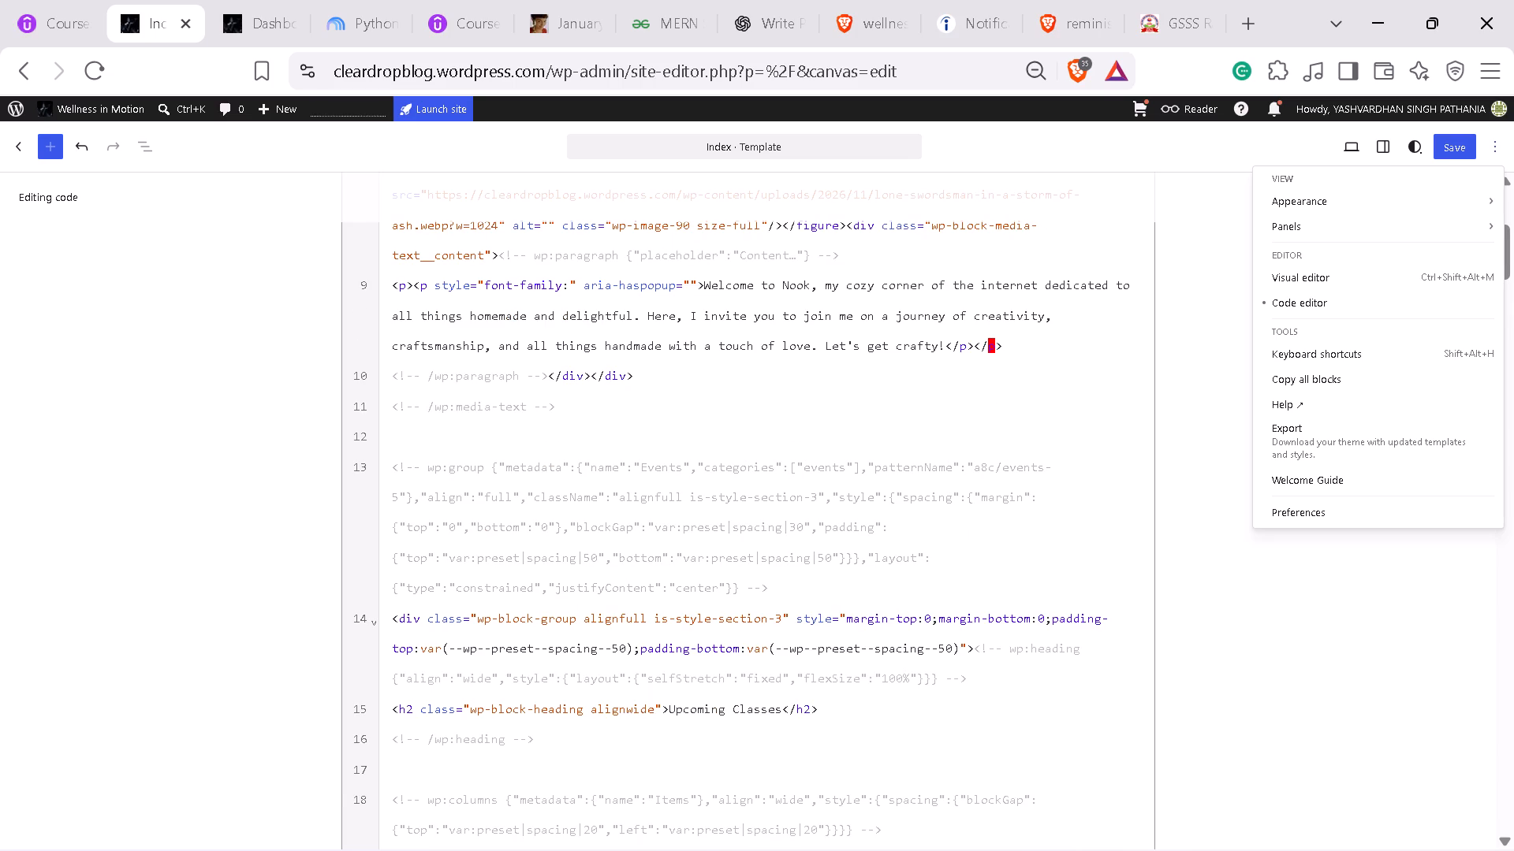
{"action": "left_click", "coordinate": [935, 597]}
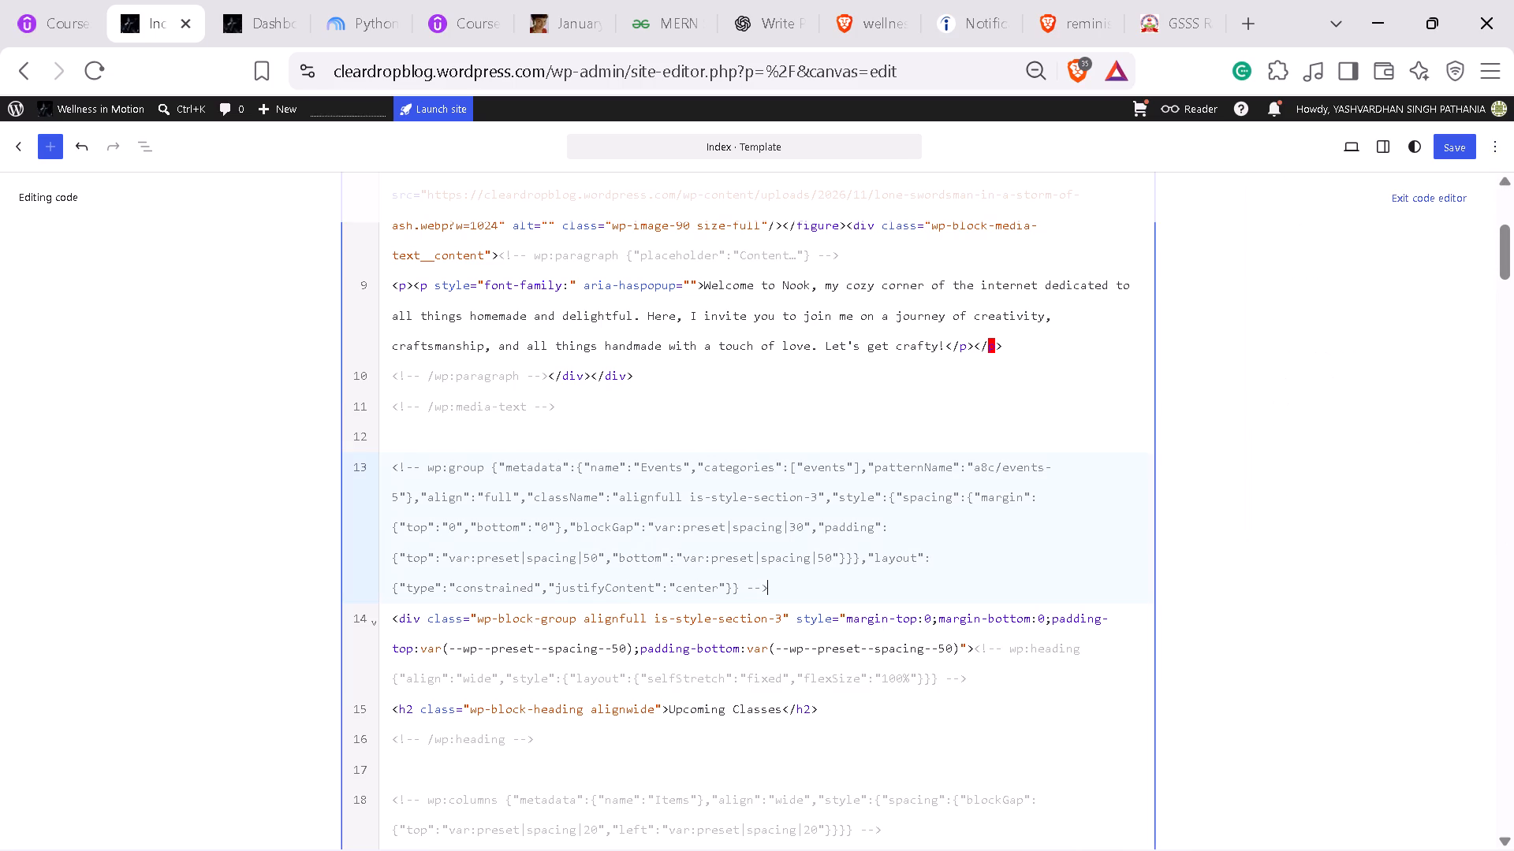
{"action": "key", "text": "Return"}
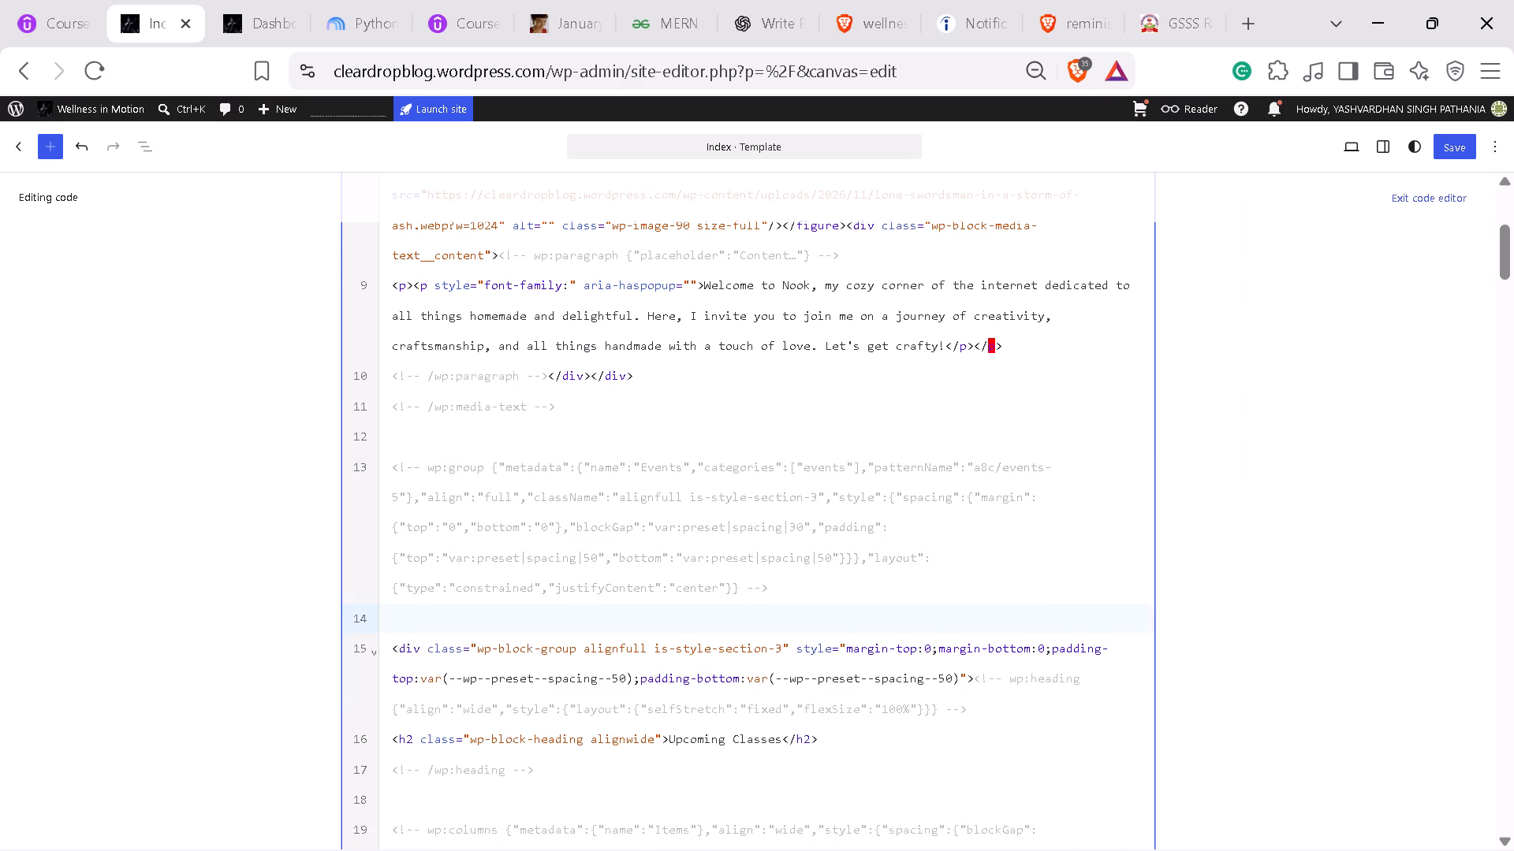
{"action": "key", "text": "shift+m"}
{"action": "key", "text": "BackSpace"}
{"action": "type", "text": "<br>"}
{"action": "key", "text": "ctrl+s"}
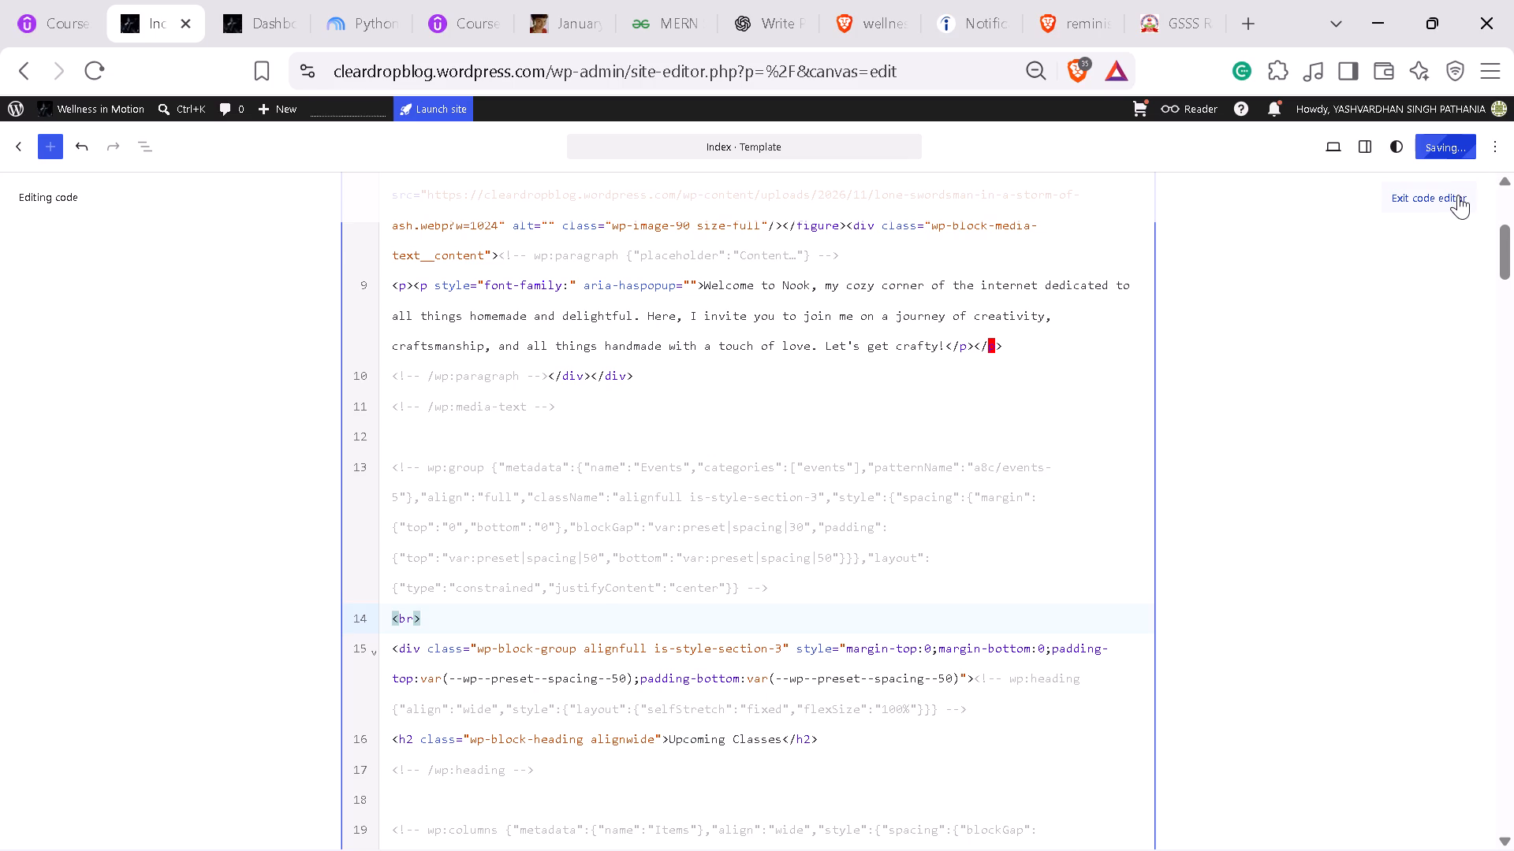
Return to the visual editor and examine the spacing between the hero image and the Upcoming Classes section.
{"action": "left_click", "coordinate": [1494, 152]}
{"action": "left_click", "coordinate": [1382, 277]}
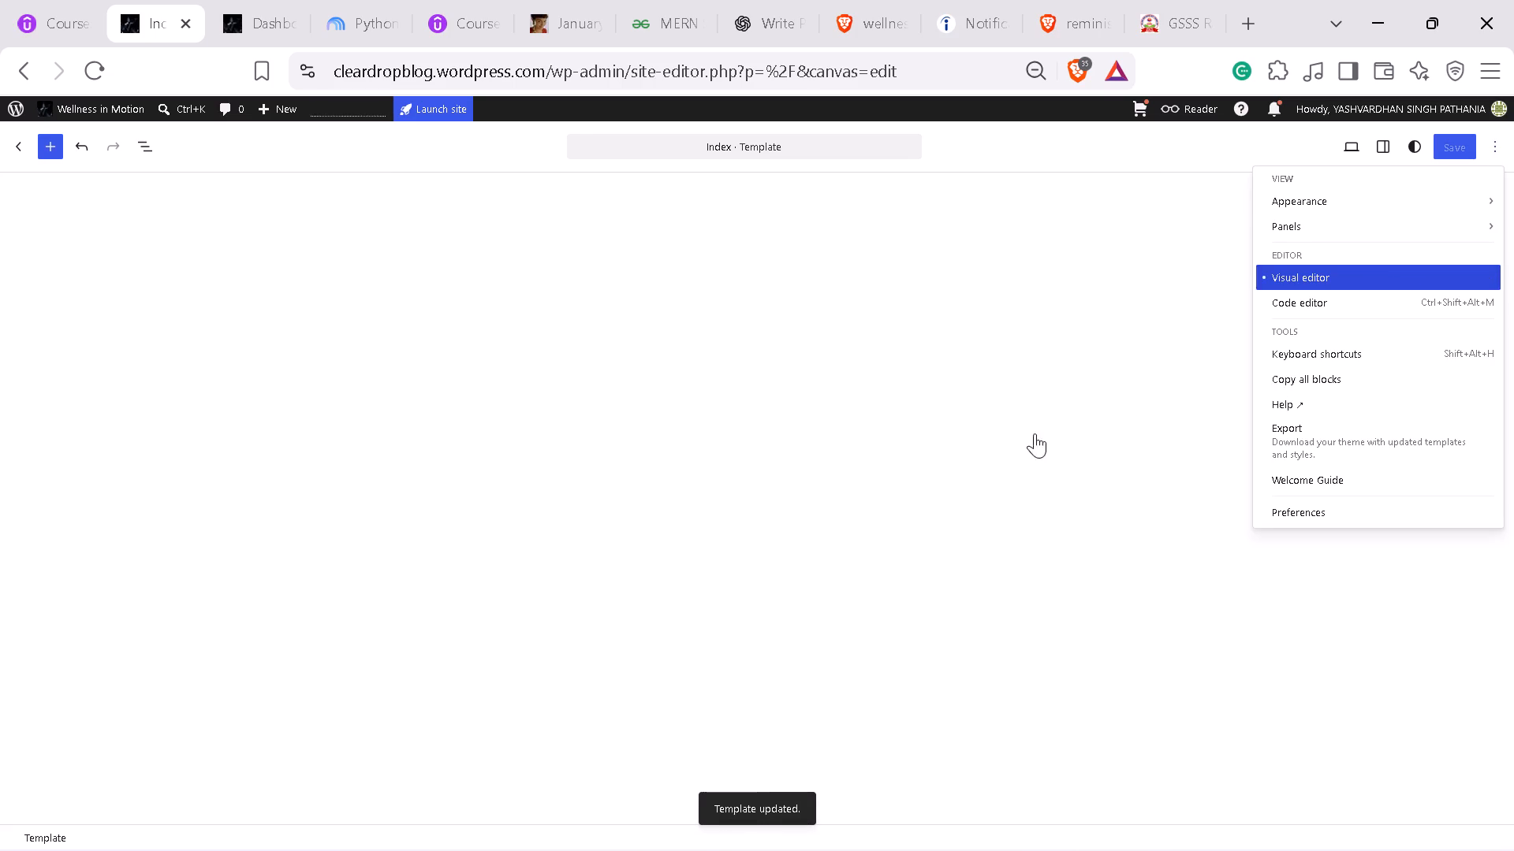
{"action": "scroll", "coordinate": [951, 507], "scroll_direction": "down", "scroll_amount": 2}
{"action": "scroll", "coordinate": [951, 507], "scroll_direction": "up", "scroll_amount": 1}
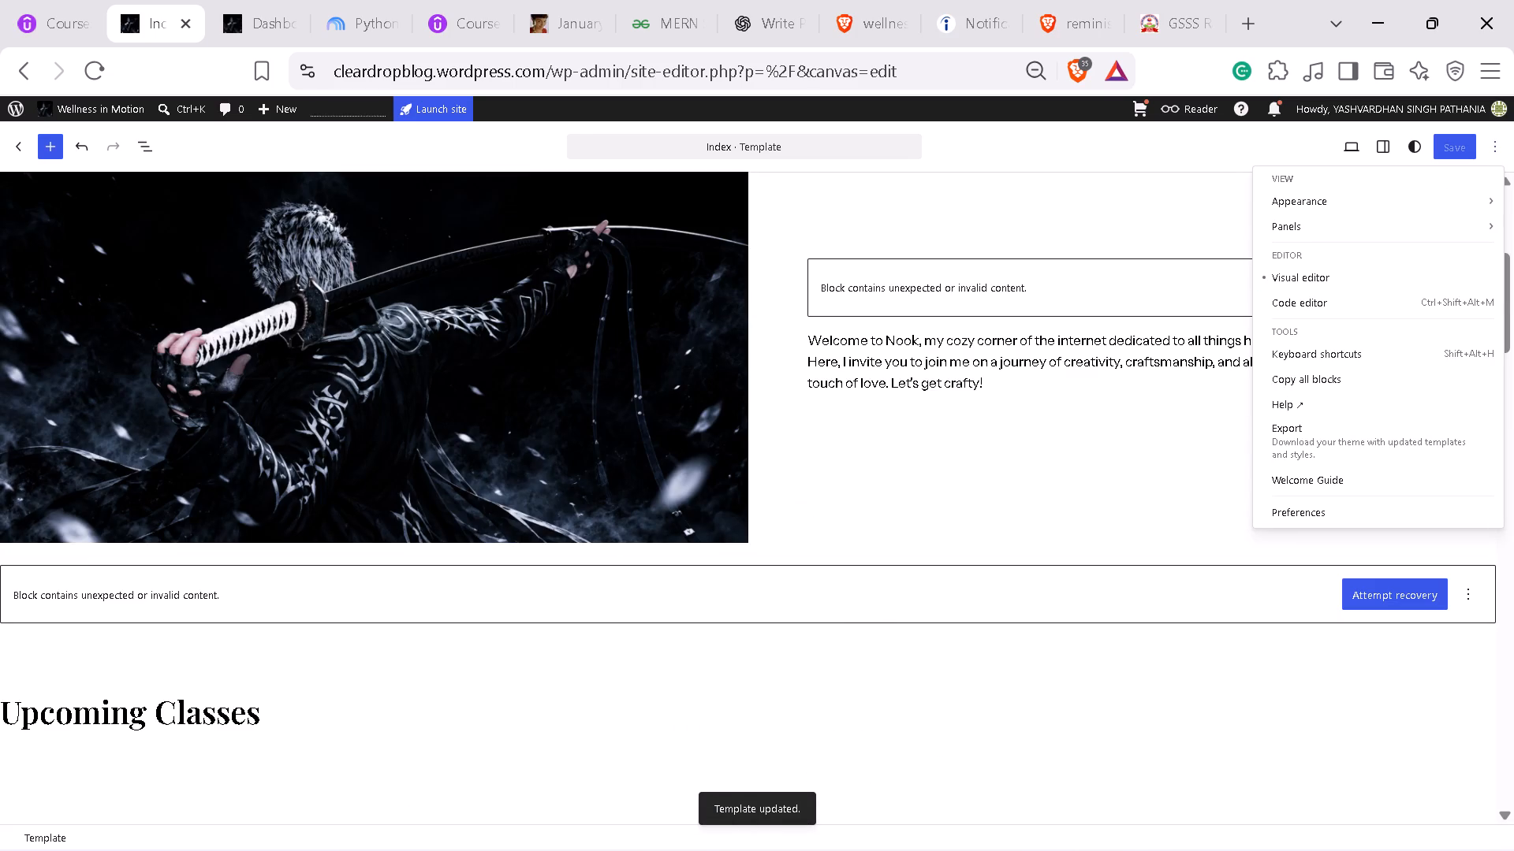
{"action": "left_click", "coordinate": [847, 675]}
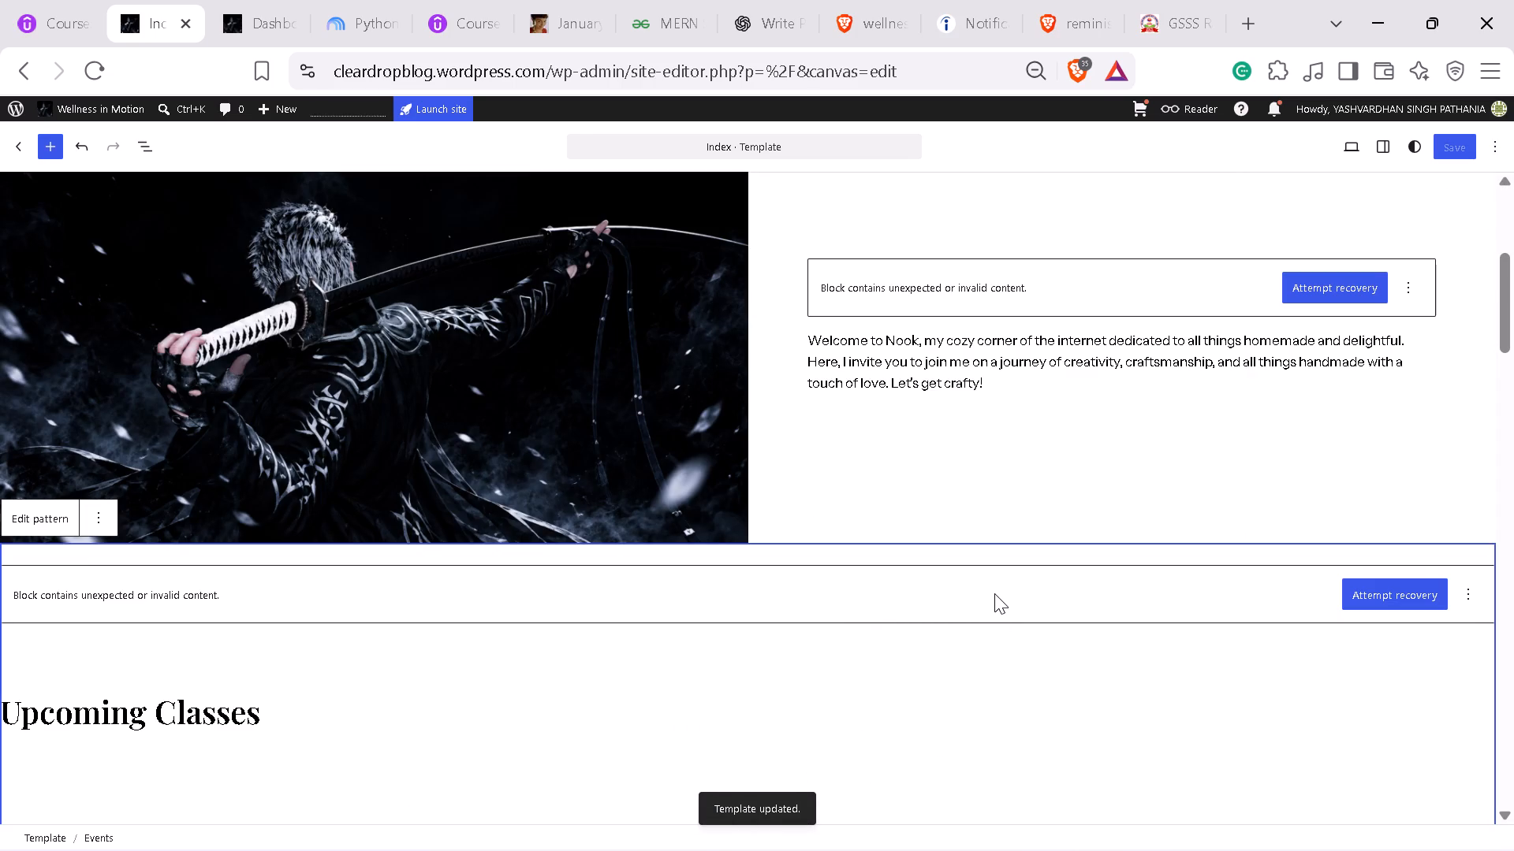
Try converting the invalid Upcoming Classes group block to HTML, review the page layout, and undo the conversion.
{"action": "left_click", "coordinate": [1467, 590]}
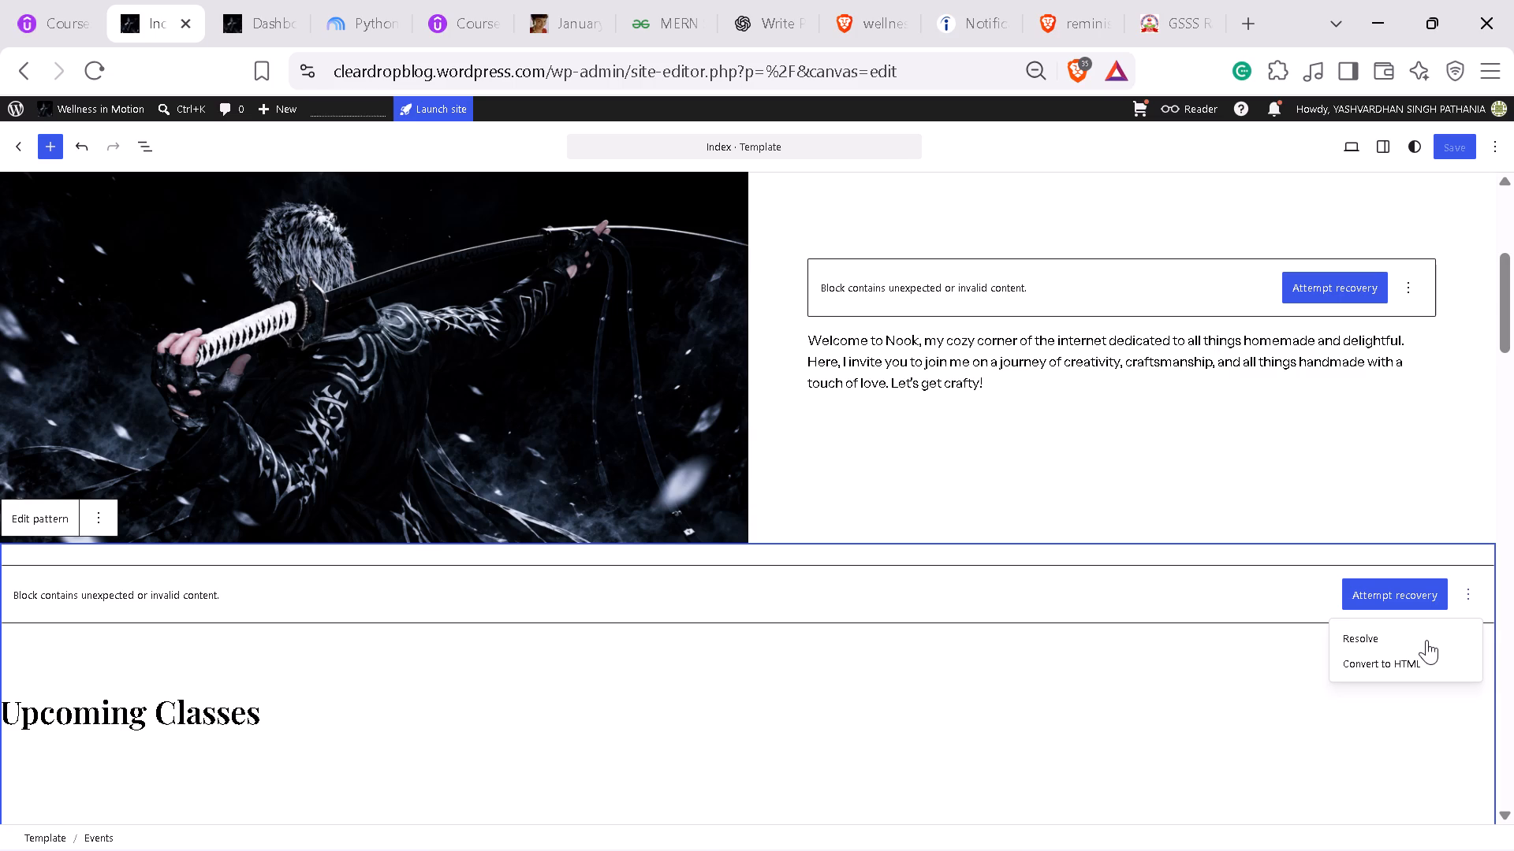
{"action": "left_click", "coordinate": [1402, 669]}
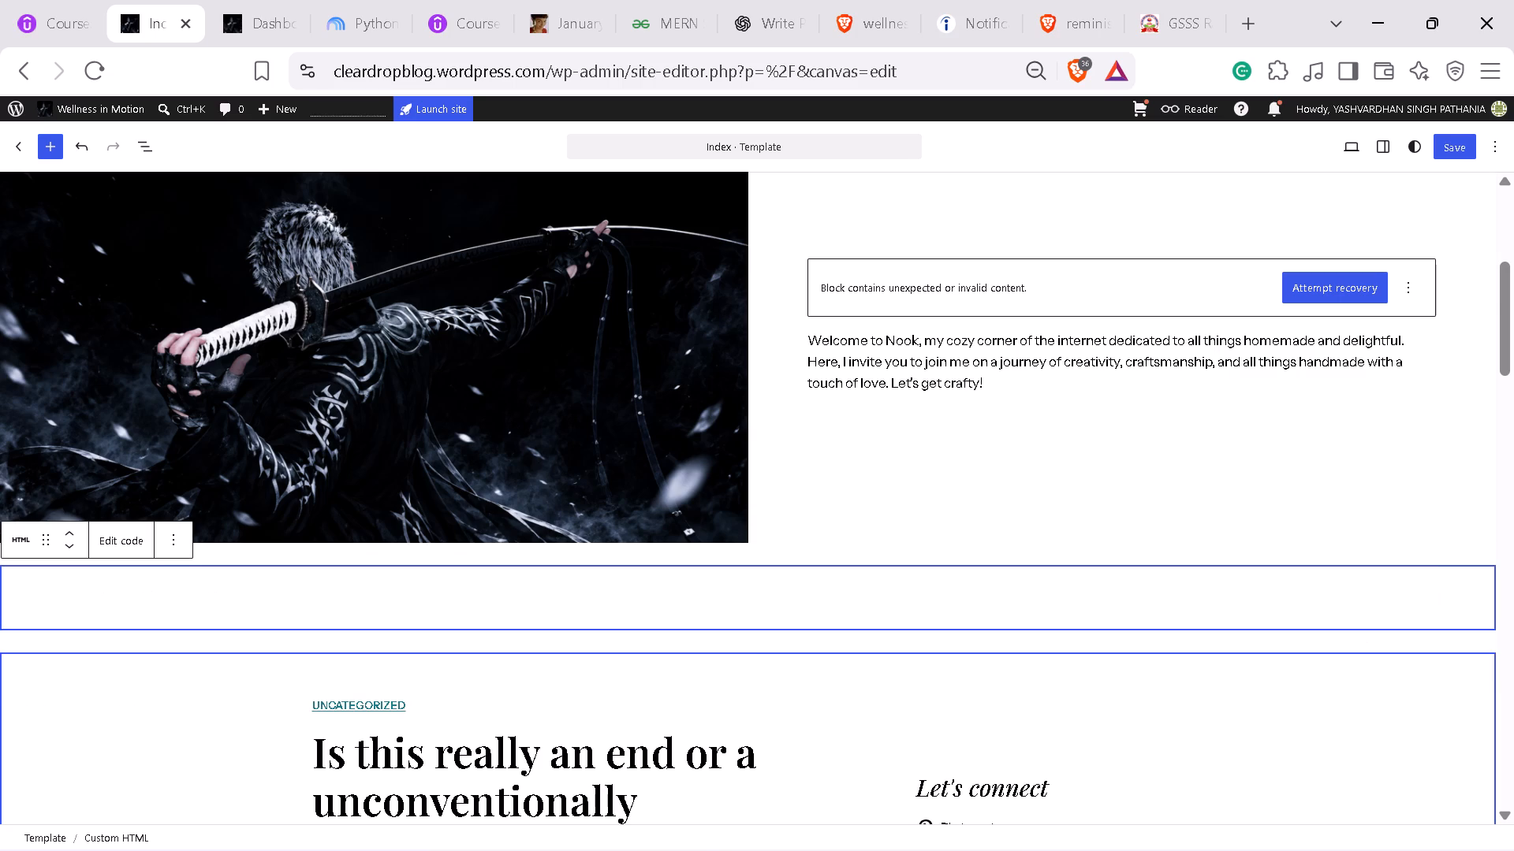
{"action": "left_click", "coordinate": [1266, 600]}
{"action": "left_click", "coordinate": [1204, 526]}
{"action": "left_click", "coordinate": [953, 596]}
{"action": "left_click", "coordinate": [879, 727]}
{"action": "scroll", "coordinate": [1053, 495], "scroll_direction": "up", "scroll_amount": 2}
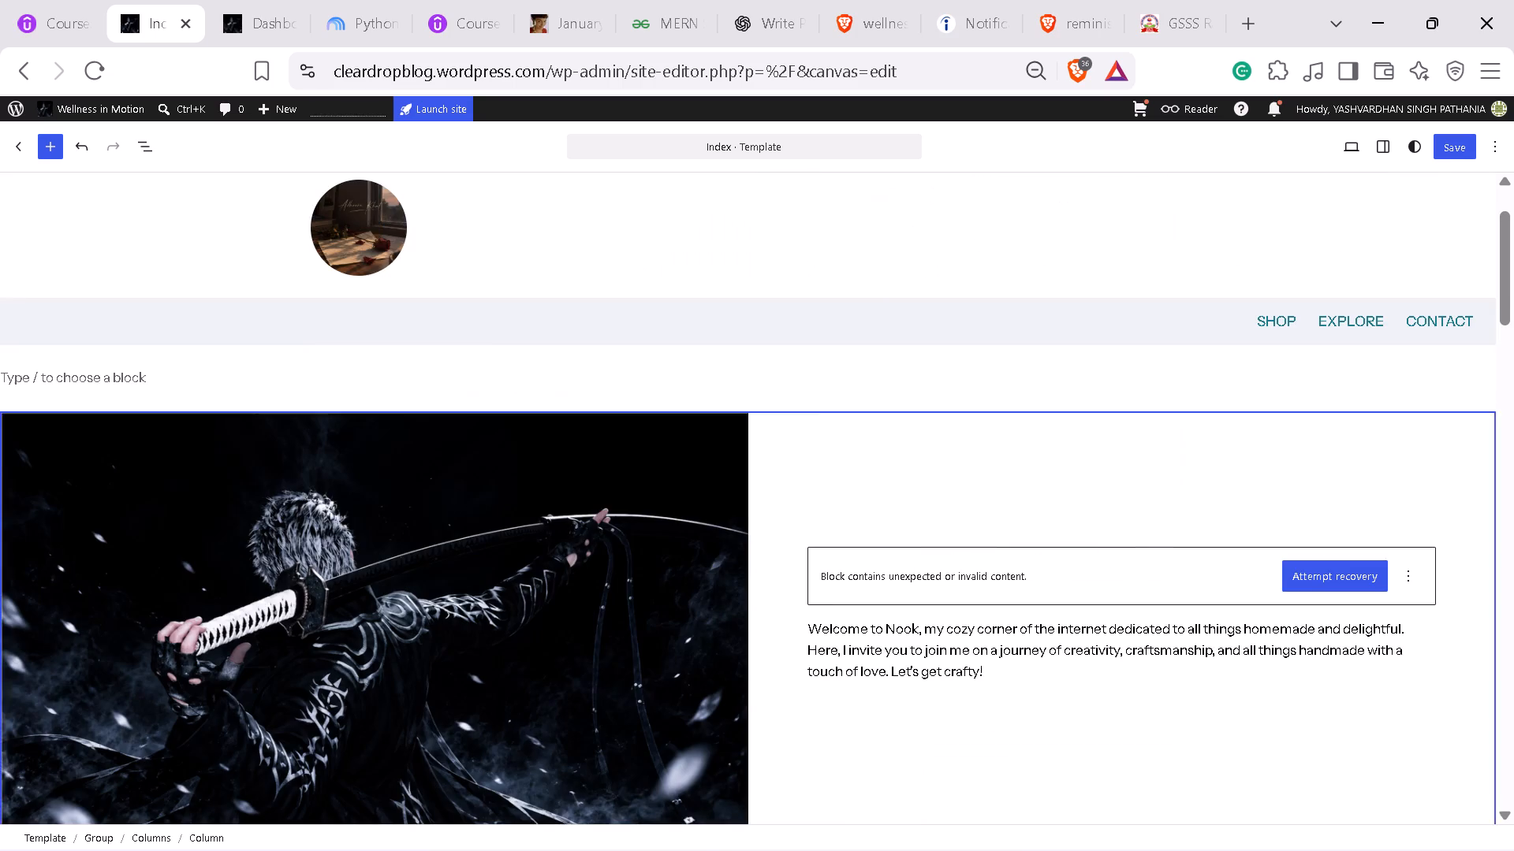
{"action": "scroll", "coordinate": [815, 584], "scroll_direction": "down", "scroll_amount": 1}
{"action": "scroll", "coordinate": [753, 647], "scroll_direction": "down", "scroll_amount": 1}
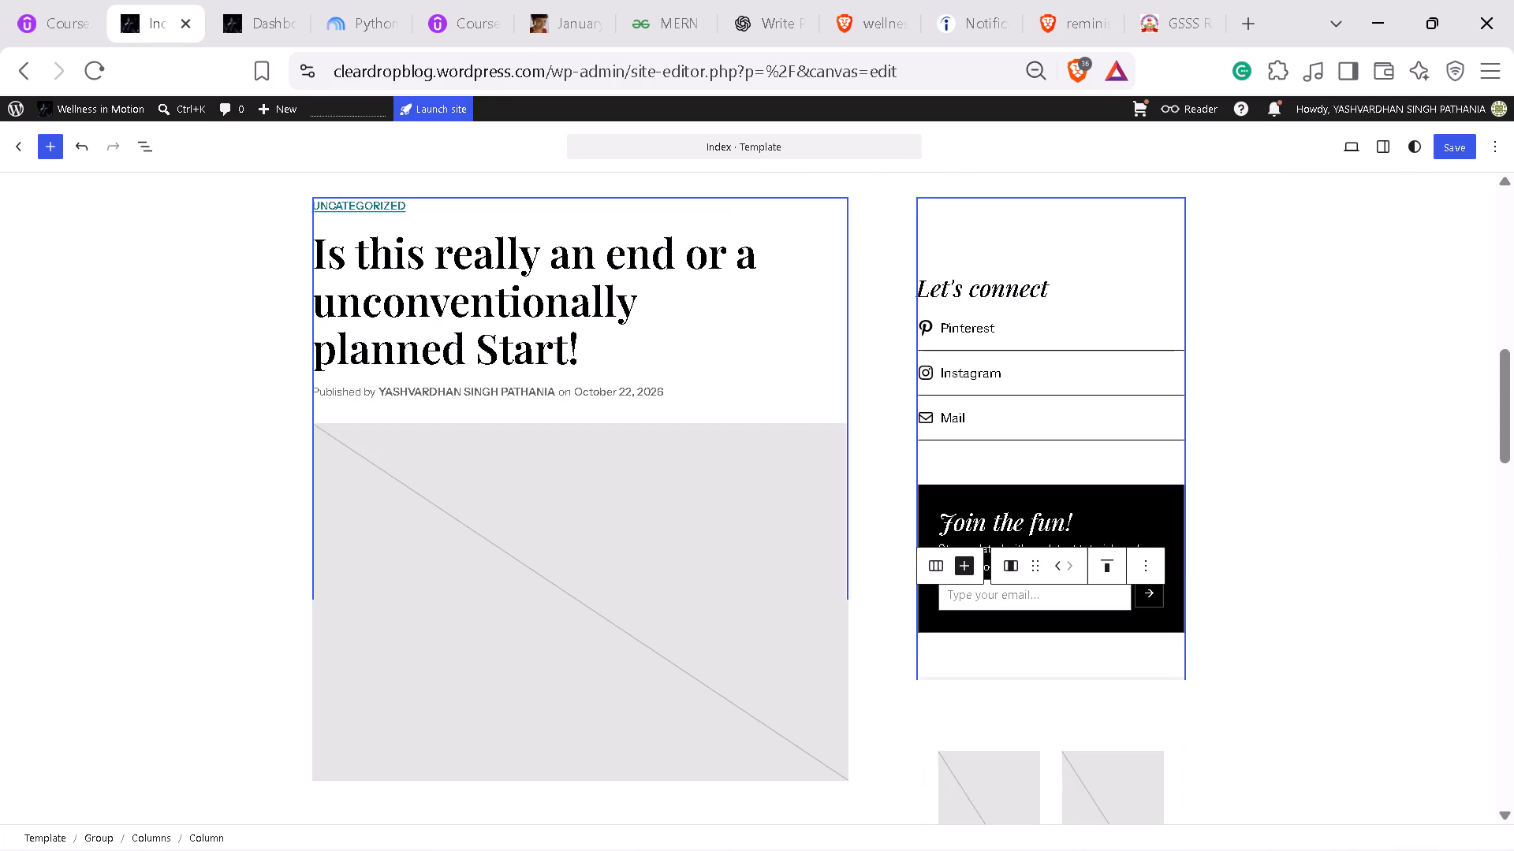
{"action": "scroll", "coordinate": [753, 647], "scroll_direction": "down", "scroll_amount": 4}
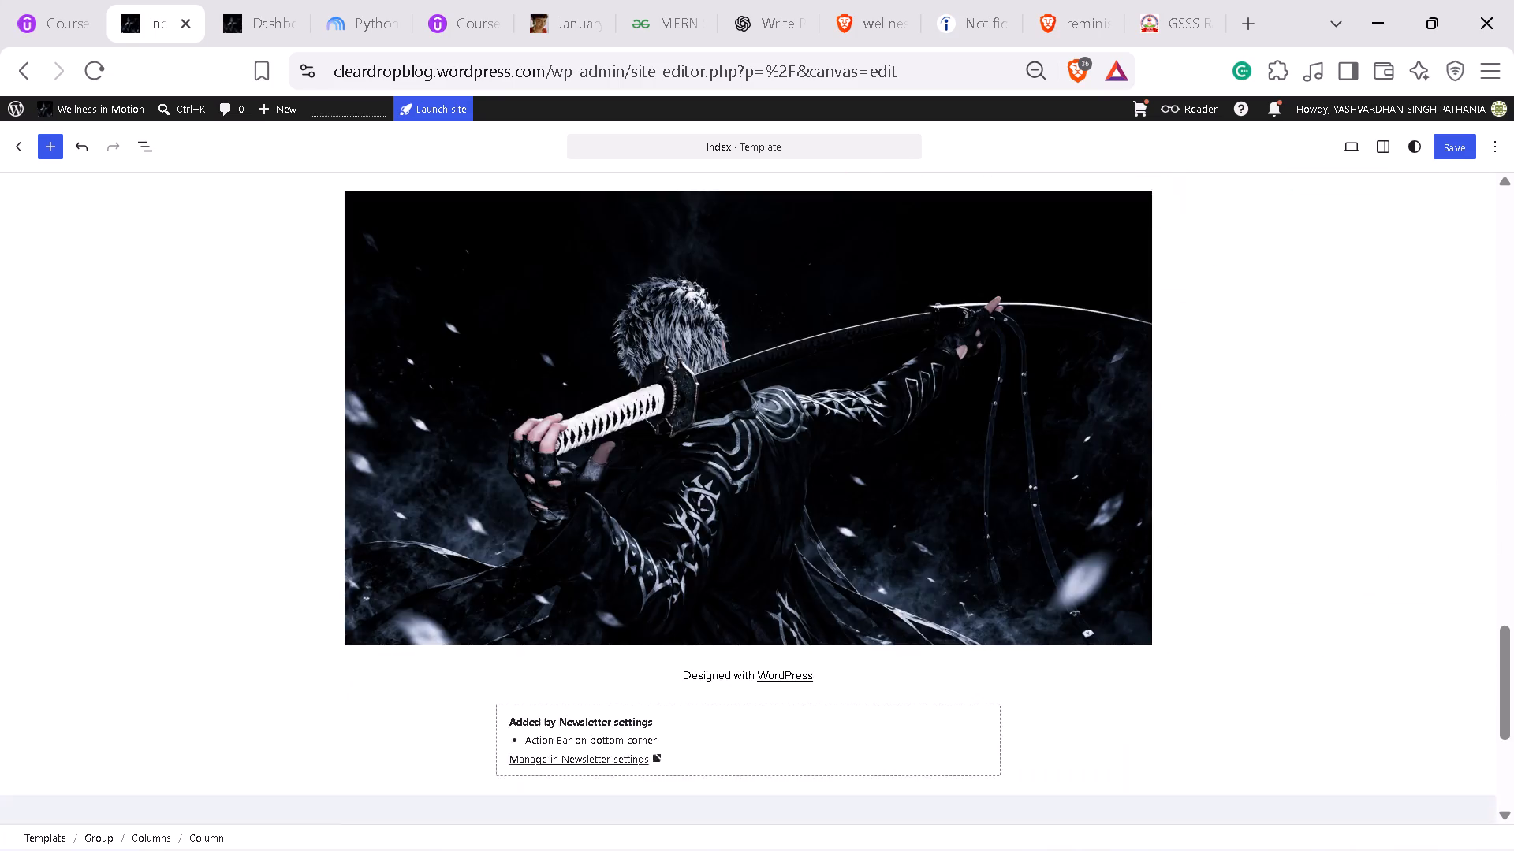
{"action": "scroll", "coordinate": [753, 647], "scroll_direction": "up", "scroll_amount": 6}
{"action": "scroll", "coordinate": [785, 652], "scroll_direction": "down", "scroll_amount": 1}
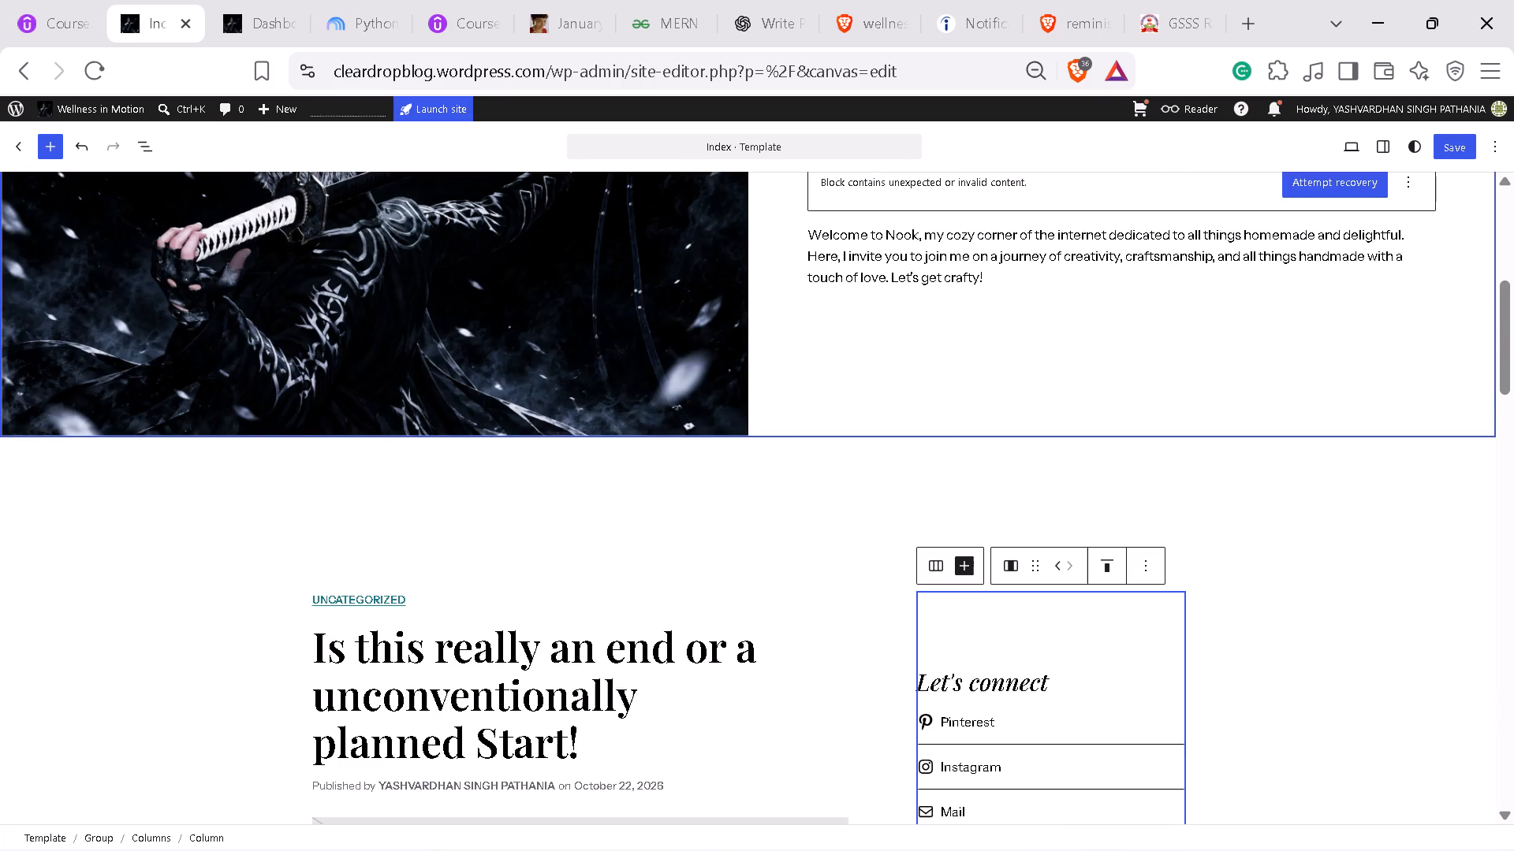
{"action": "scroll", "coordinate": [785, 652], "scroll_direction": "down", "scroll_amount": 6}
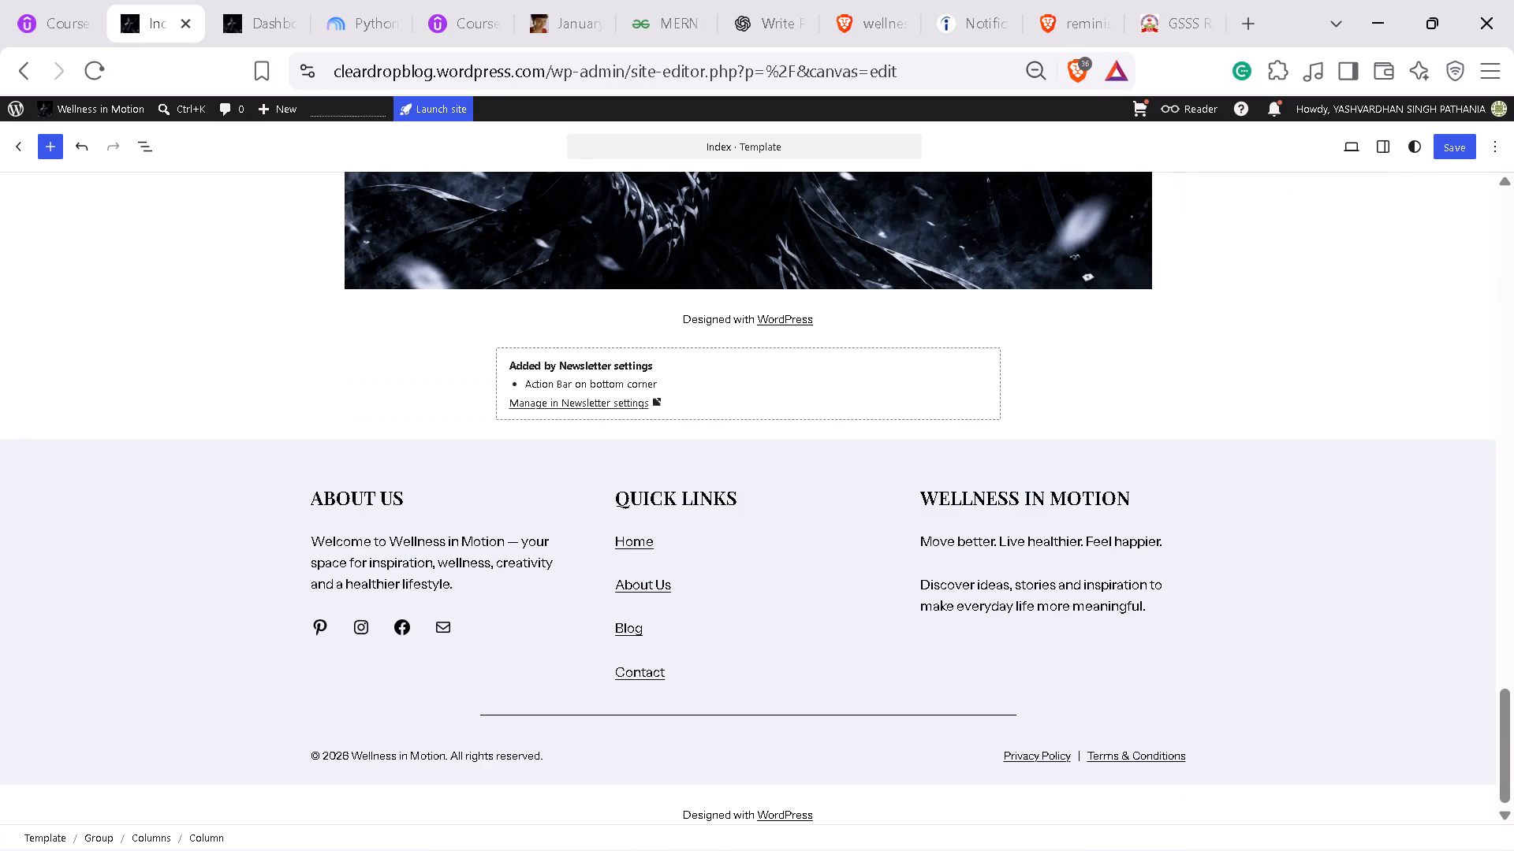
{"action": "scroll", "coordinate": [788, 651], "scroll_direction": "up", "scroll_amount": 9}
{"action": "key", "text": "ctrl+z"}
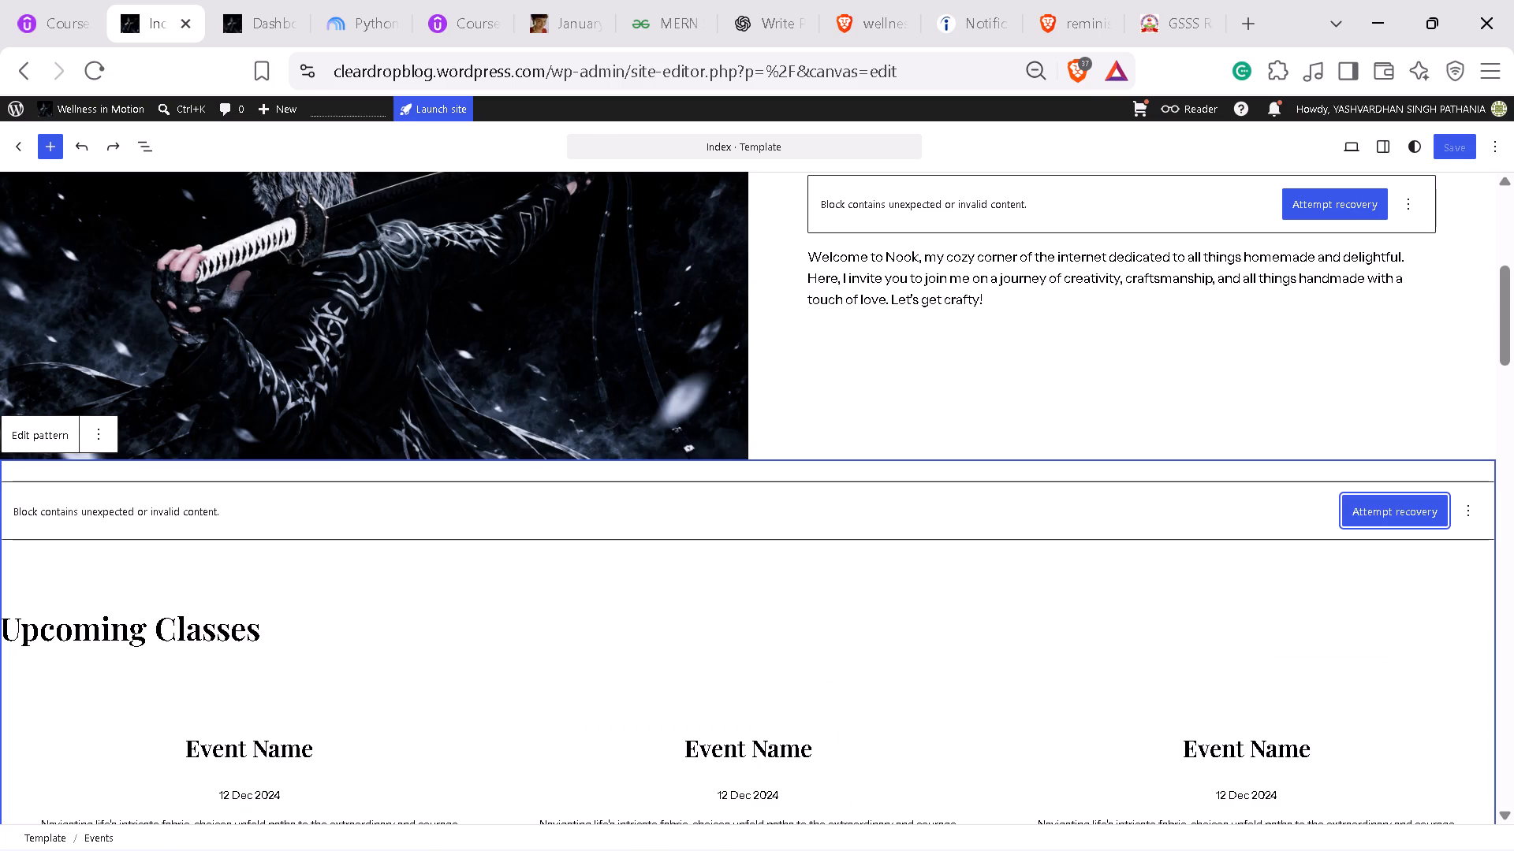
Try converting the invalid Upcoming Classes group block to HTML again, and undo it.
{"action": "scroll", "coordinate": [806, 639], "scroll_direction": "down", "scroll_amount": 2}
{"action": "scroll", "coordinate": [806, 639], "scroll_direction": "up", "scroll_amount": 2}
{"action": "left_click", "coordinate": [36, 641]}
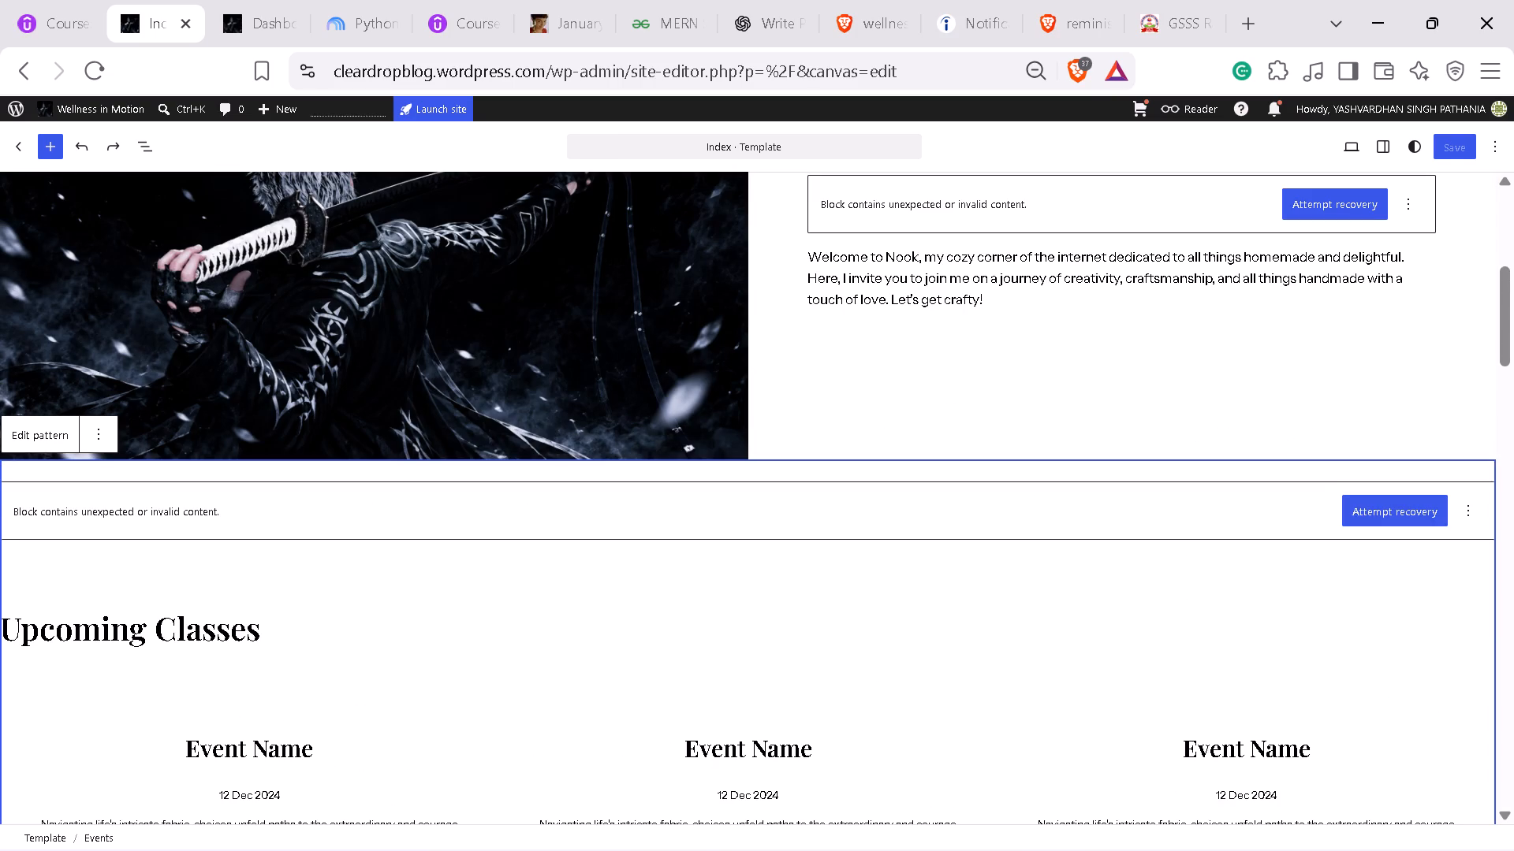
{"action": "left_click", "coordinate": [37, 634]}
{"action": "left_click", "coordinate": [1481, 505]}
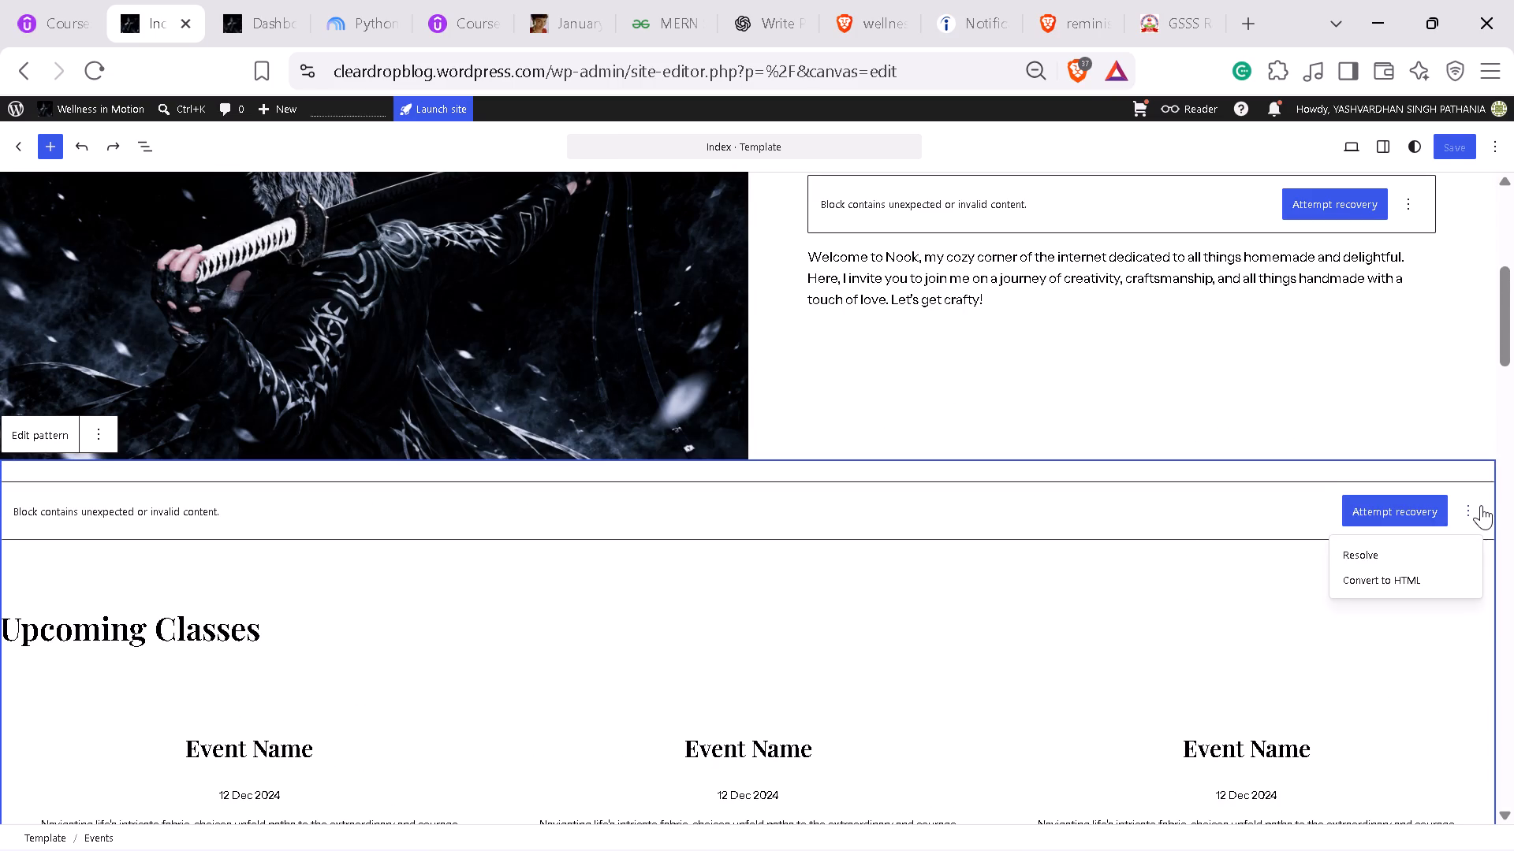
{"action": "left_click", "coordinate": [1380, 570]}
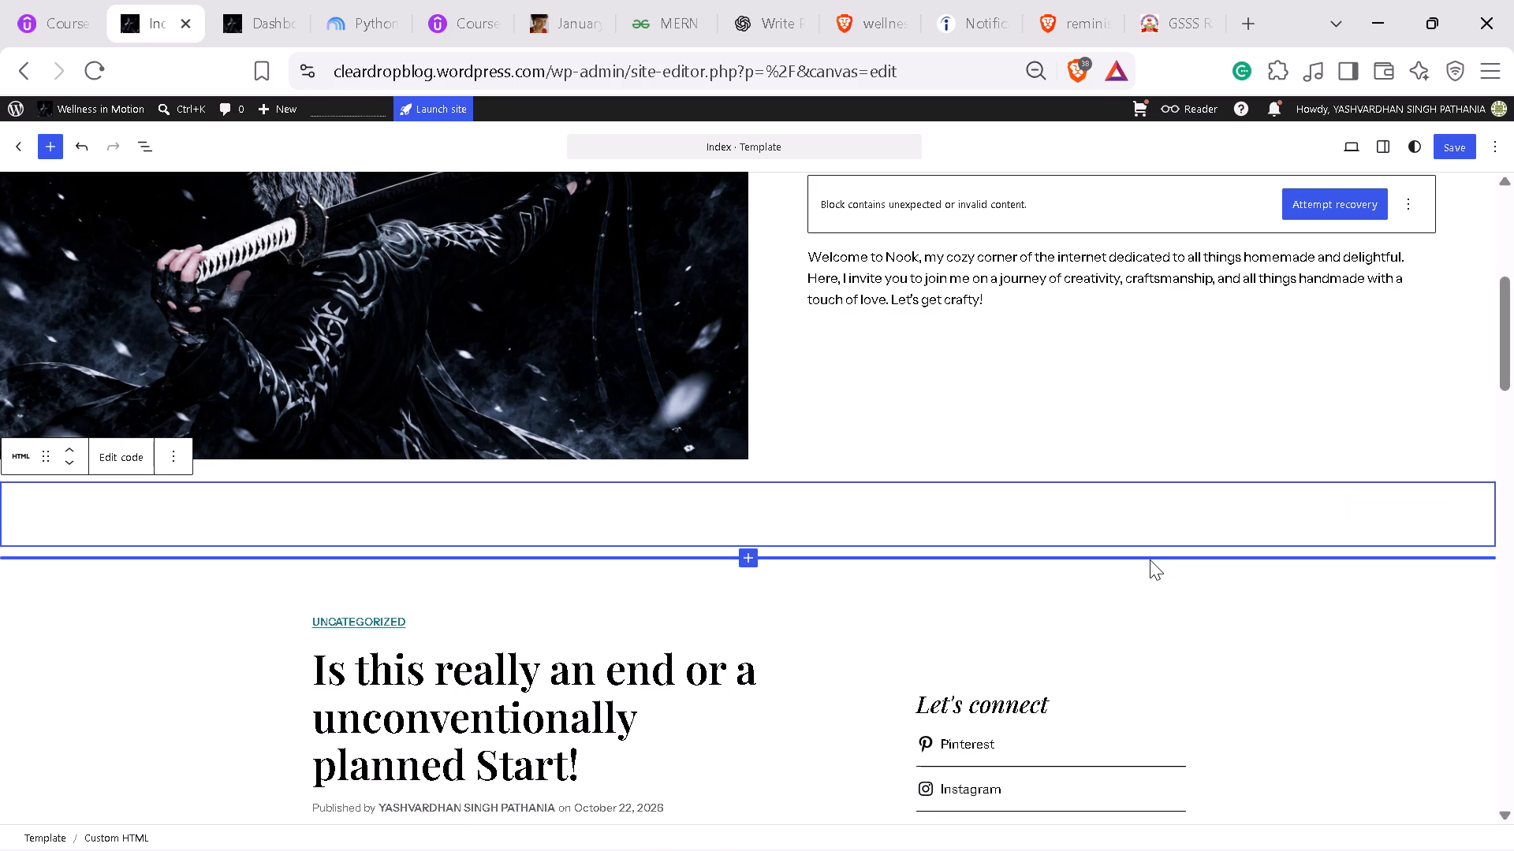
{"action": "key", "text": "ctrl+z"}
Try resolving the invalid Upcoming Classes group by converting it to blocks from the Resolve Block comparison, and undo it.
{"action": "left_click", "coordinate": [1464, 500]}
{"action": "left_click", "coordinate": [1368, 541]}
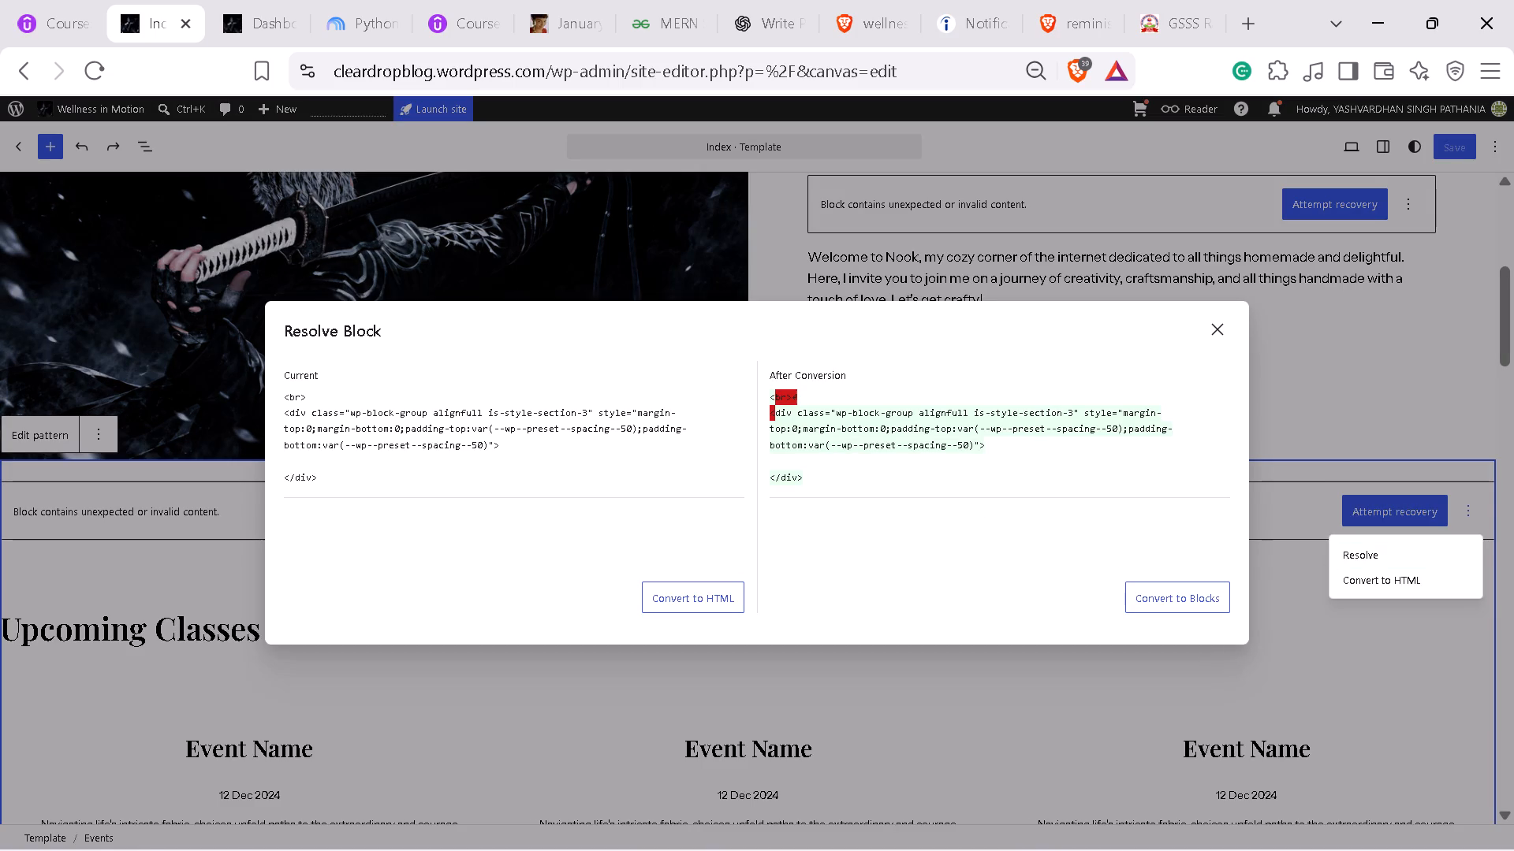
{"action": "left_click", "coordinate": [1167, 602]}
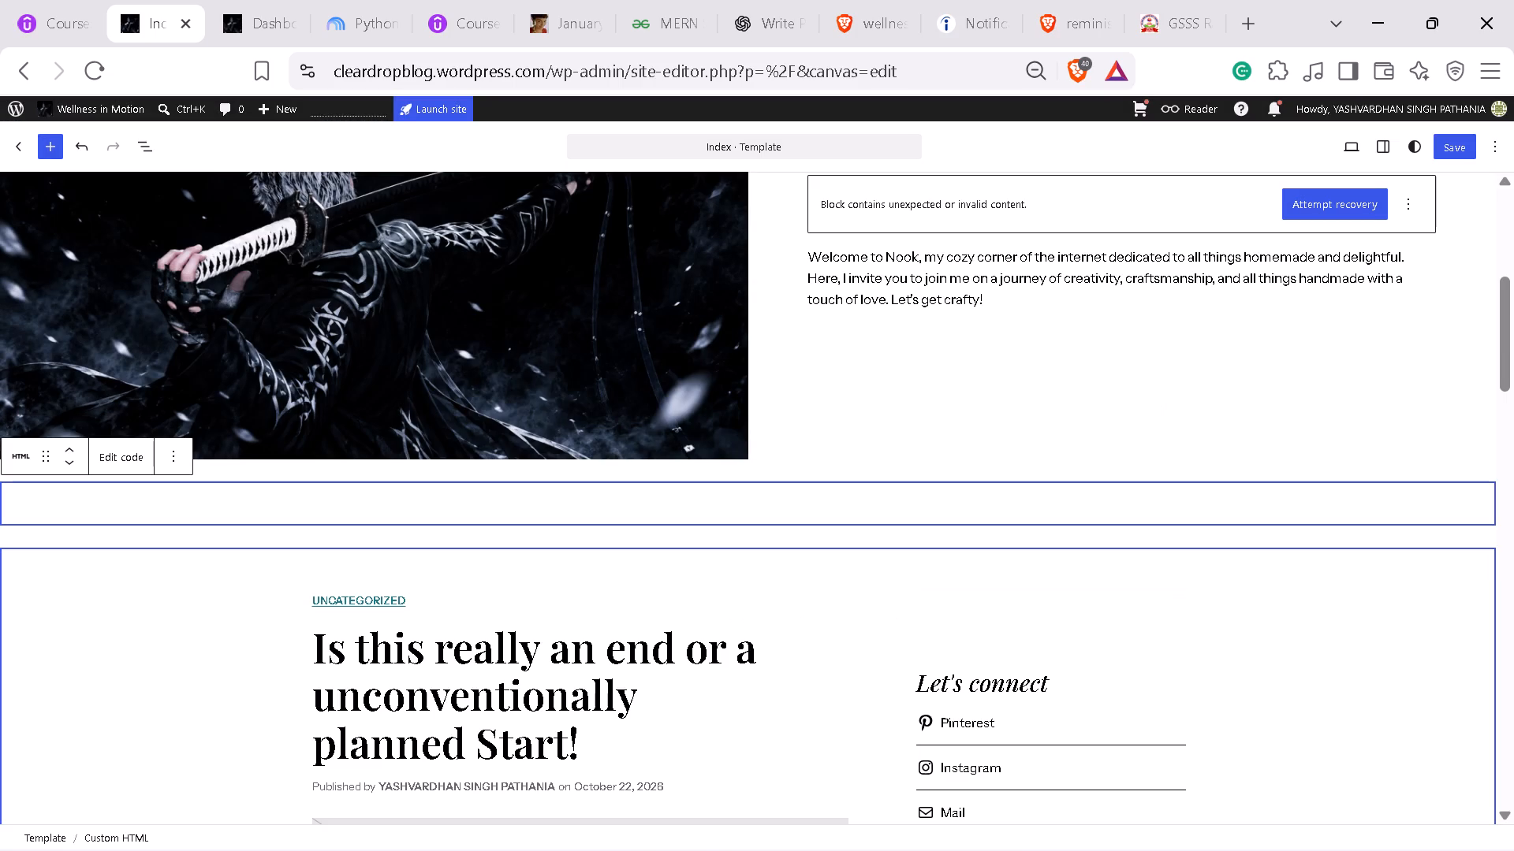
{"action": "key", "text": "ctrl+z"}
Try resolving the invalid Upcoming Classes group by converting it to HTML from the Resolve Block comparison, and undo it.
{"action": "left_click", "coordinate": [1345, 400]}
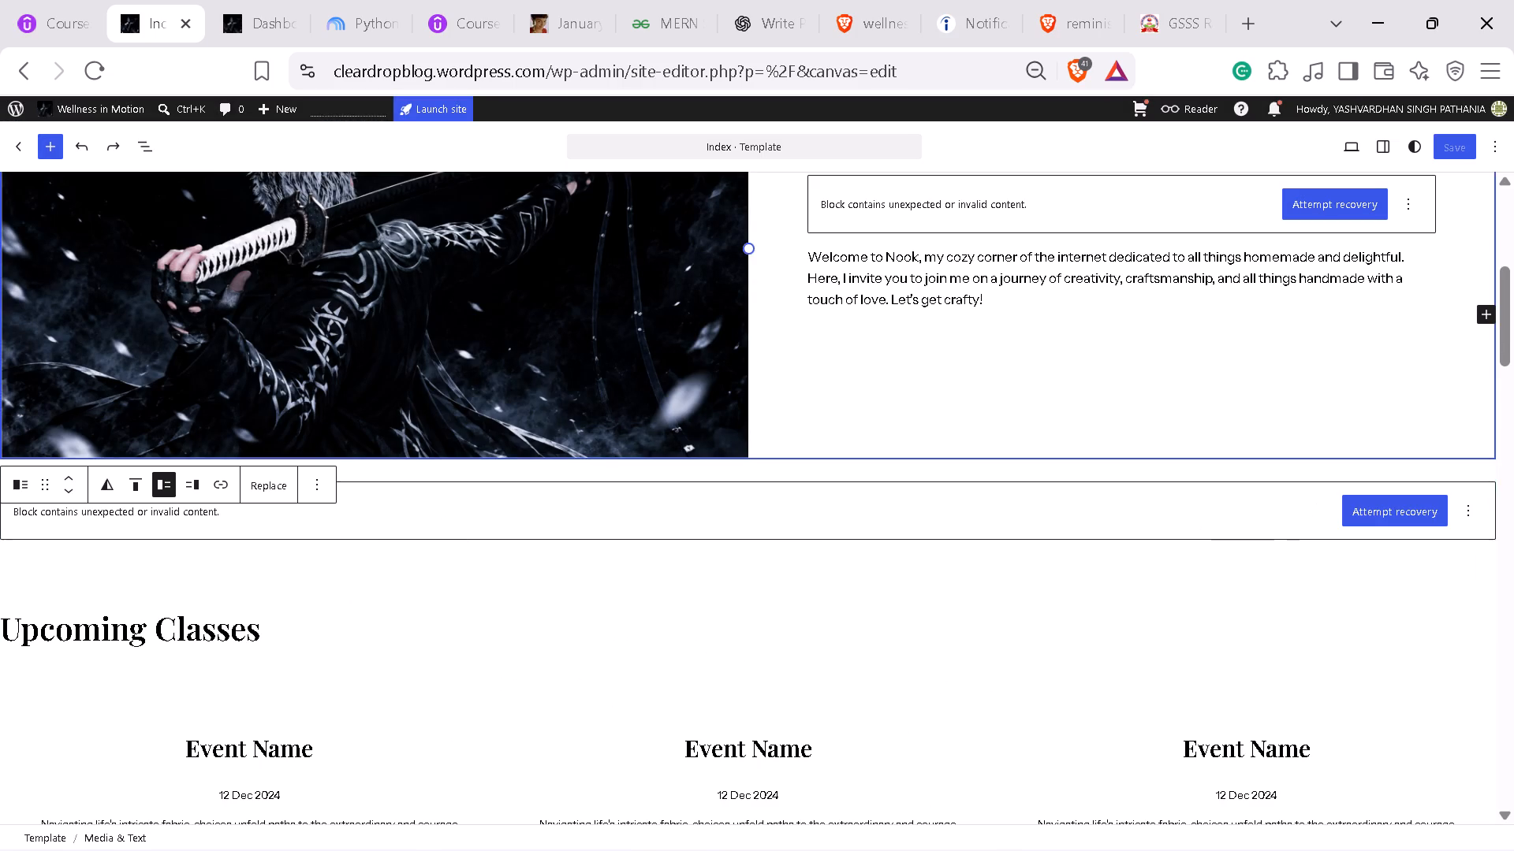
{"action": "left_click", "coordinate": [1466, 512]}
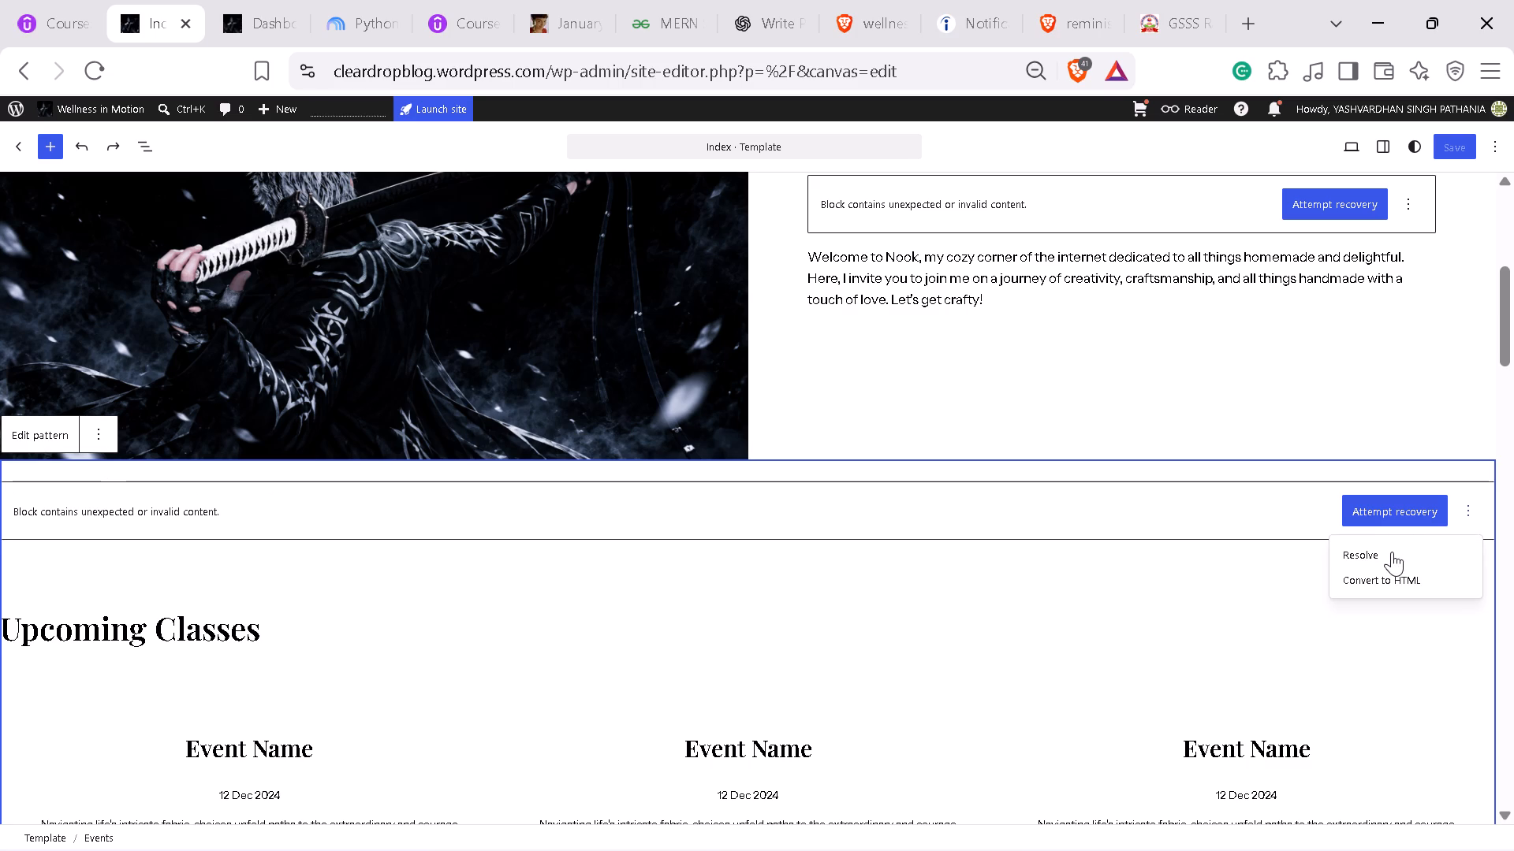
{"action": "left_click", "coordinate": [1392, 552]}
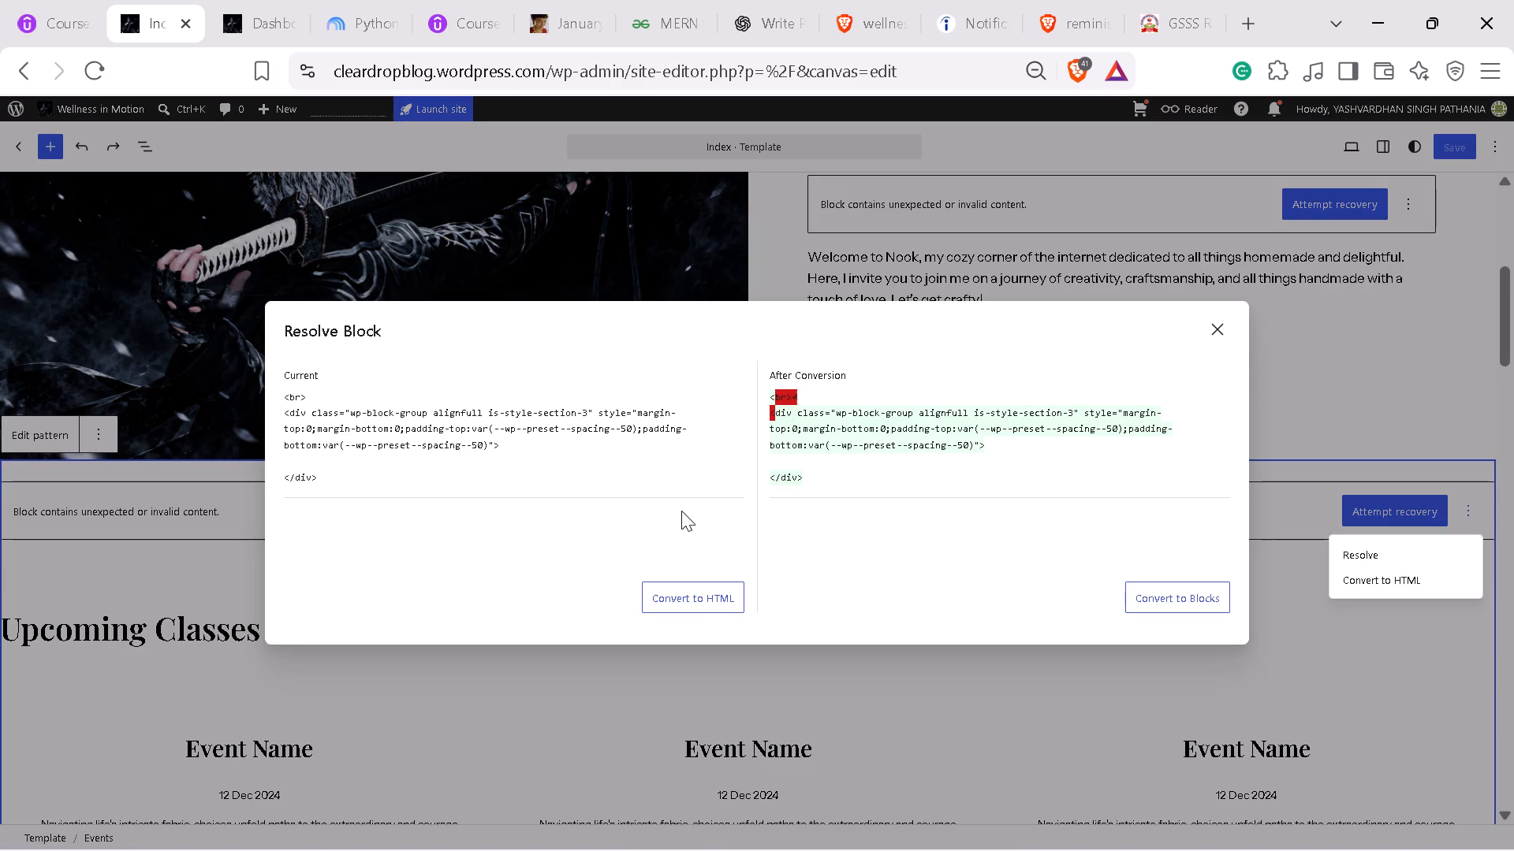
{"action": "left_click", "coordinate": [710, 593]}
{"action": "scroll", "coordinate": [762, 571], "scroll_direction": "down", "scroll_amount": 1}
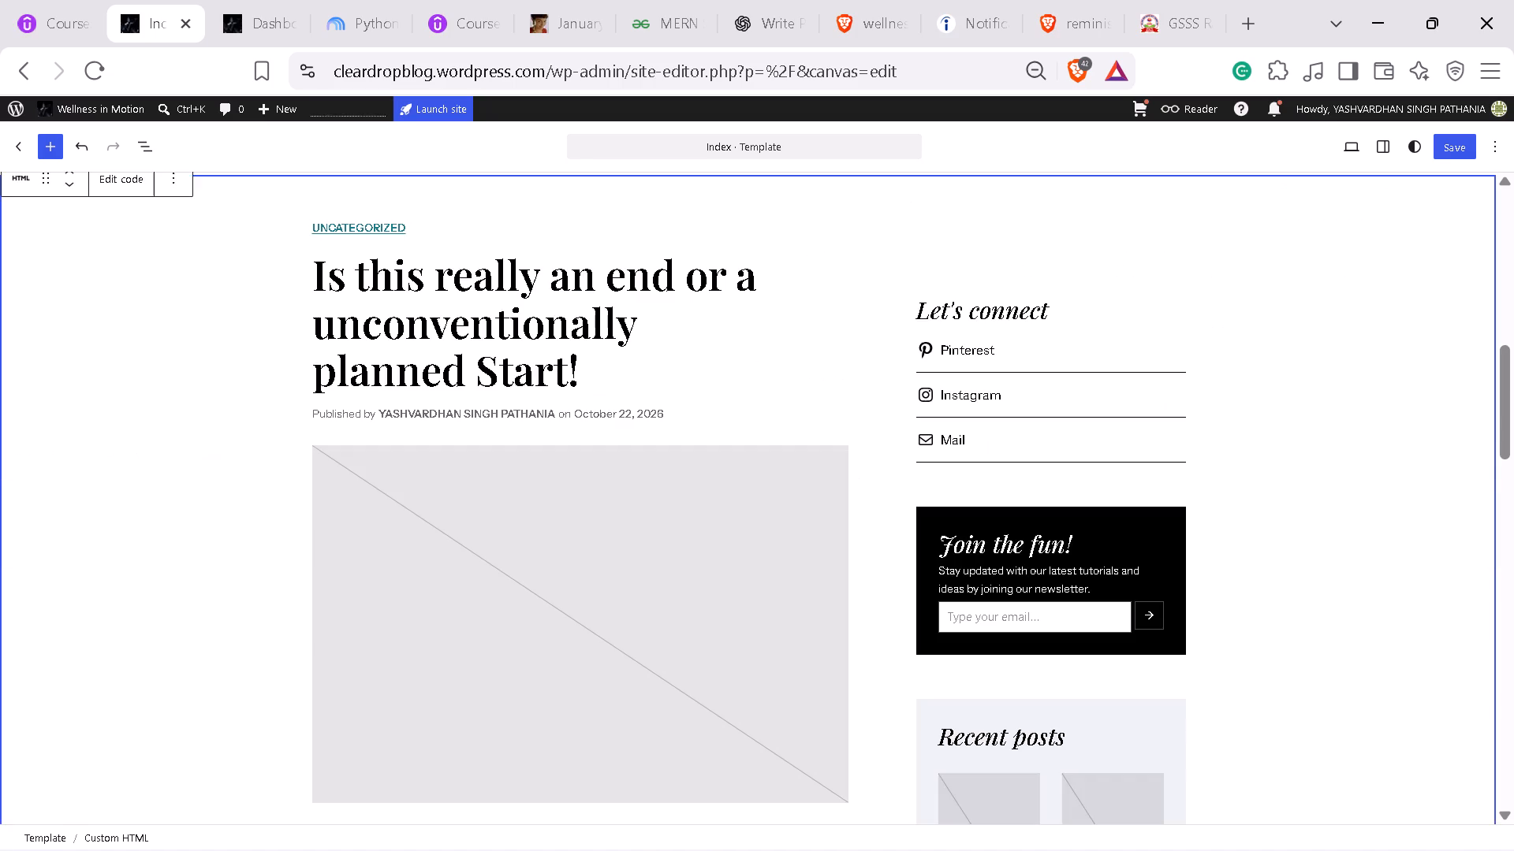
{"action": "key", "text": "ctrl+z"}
In the template's code view, remove the extra outer <p> and </p> tags around the Welcome to Nook paragraph.
{"action": "left_click", "coordinate": [1492, 137]}
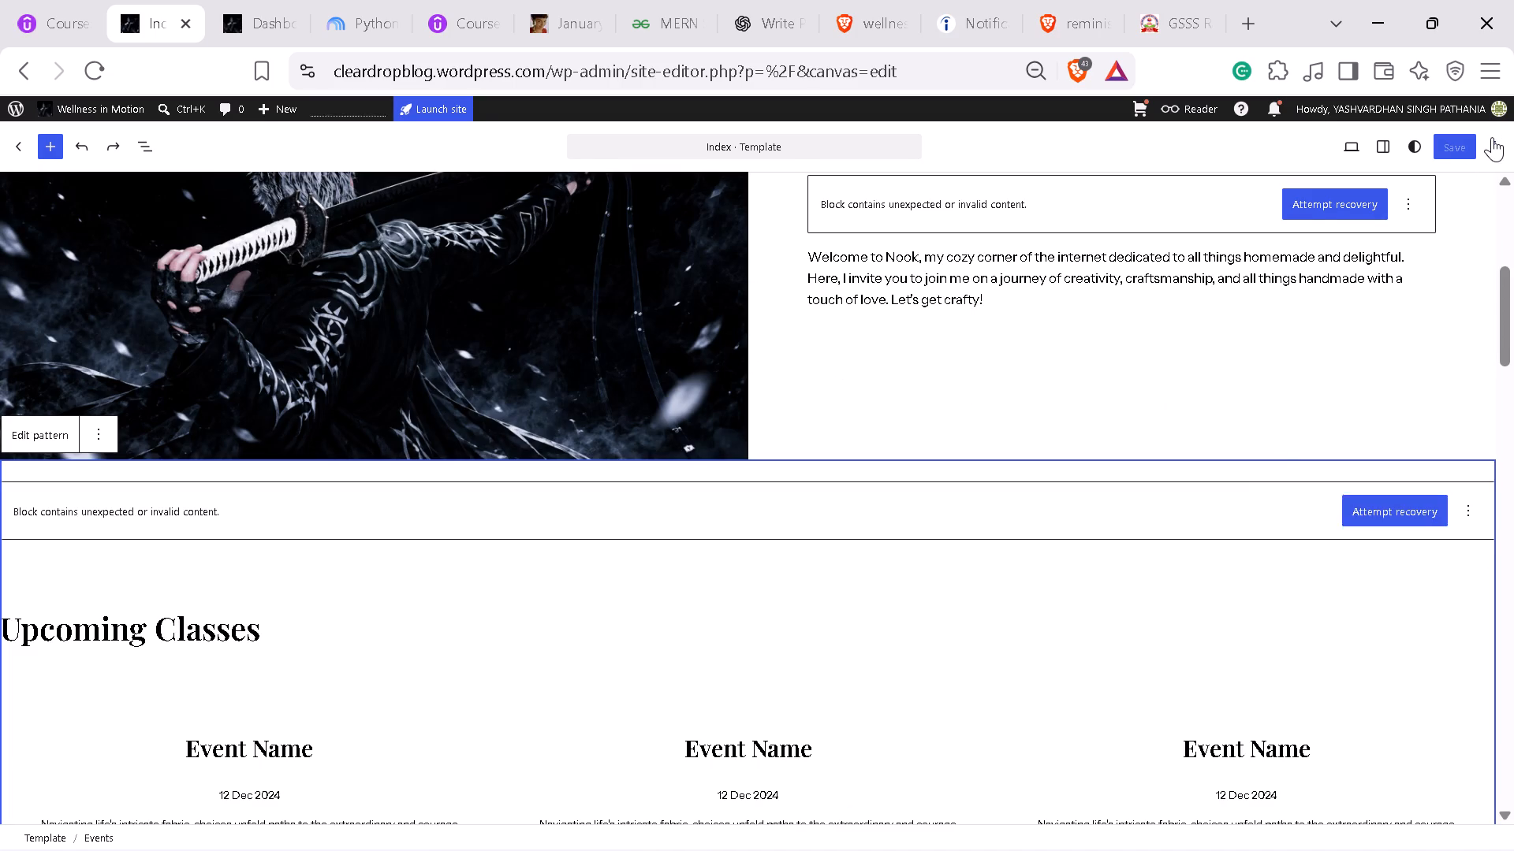
{"action": "left_click", "coordinate": [1314, 317]}
{"action": "left_click", "coordinate": [1317, 300]}
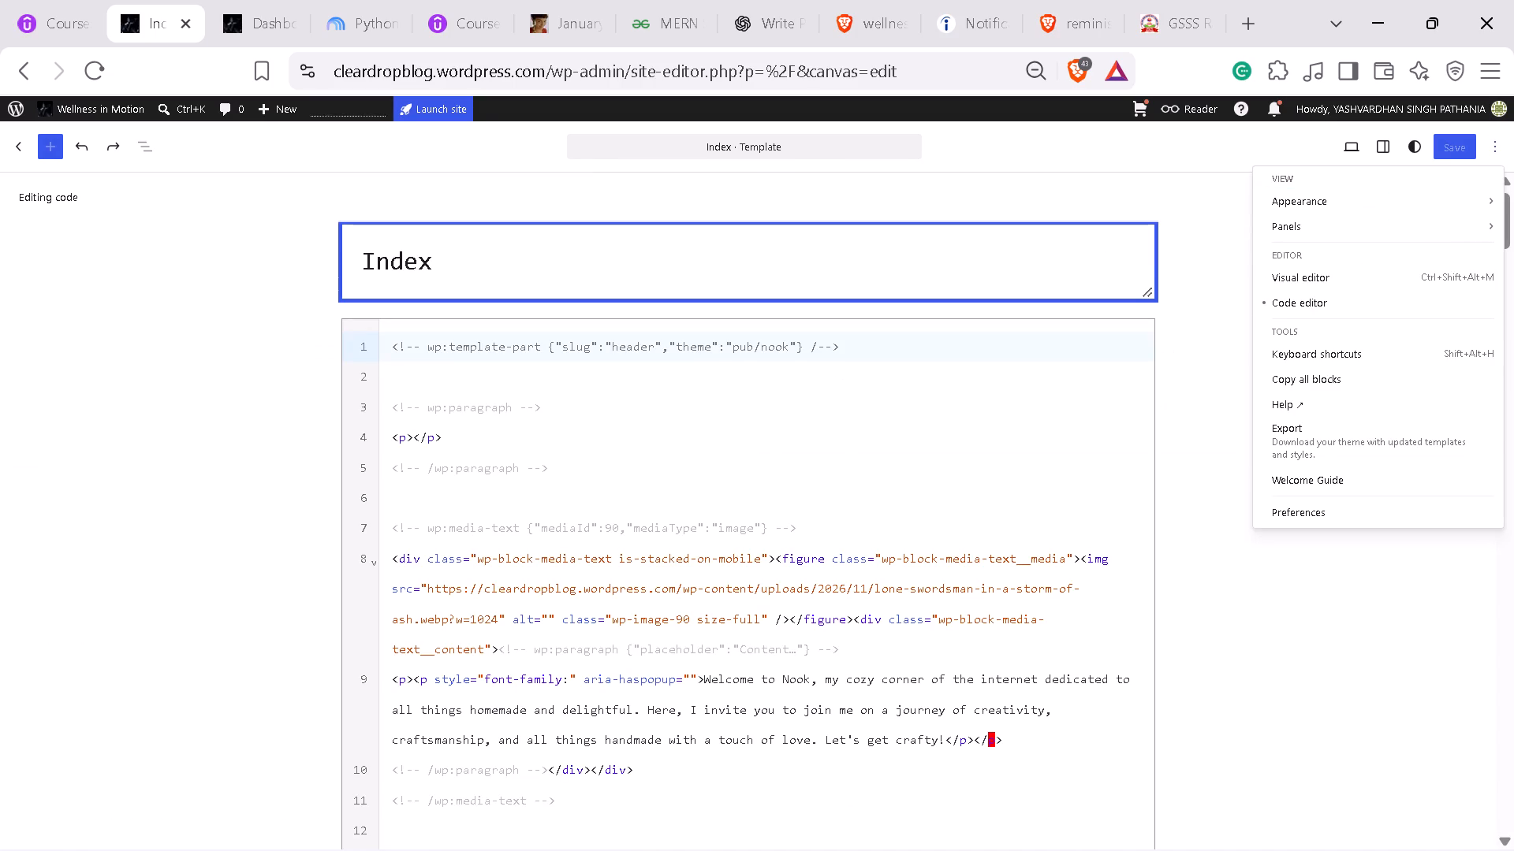
{"action": "left_click", "coordinate": [999, 738]}
{"action": "left_click", "coordinate": [1018, 742]}
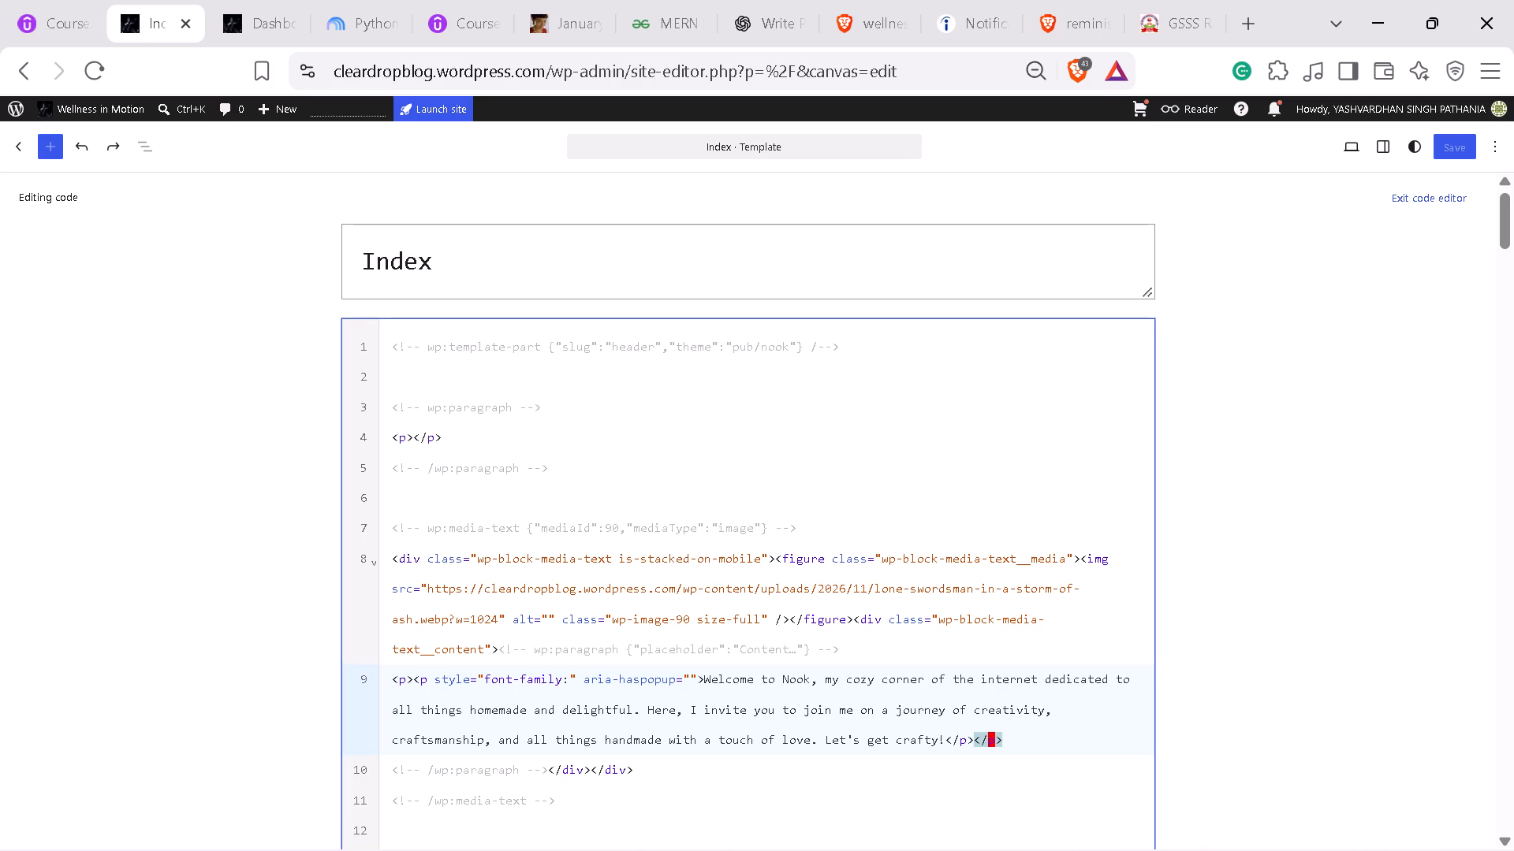
{"action": "left_click", "coordinate": [416, 680]}
{"action": "key", "text": "BackSpace"}
{"action": "key", "text": "BackSpace"}
{"action": "key", "text": "BackSpace"}
{"action": "left_click", "coordinate": [1073, 751]}
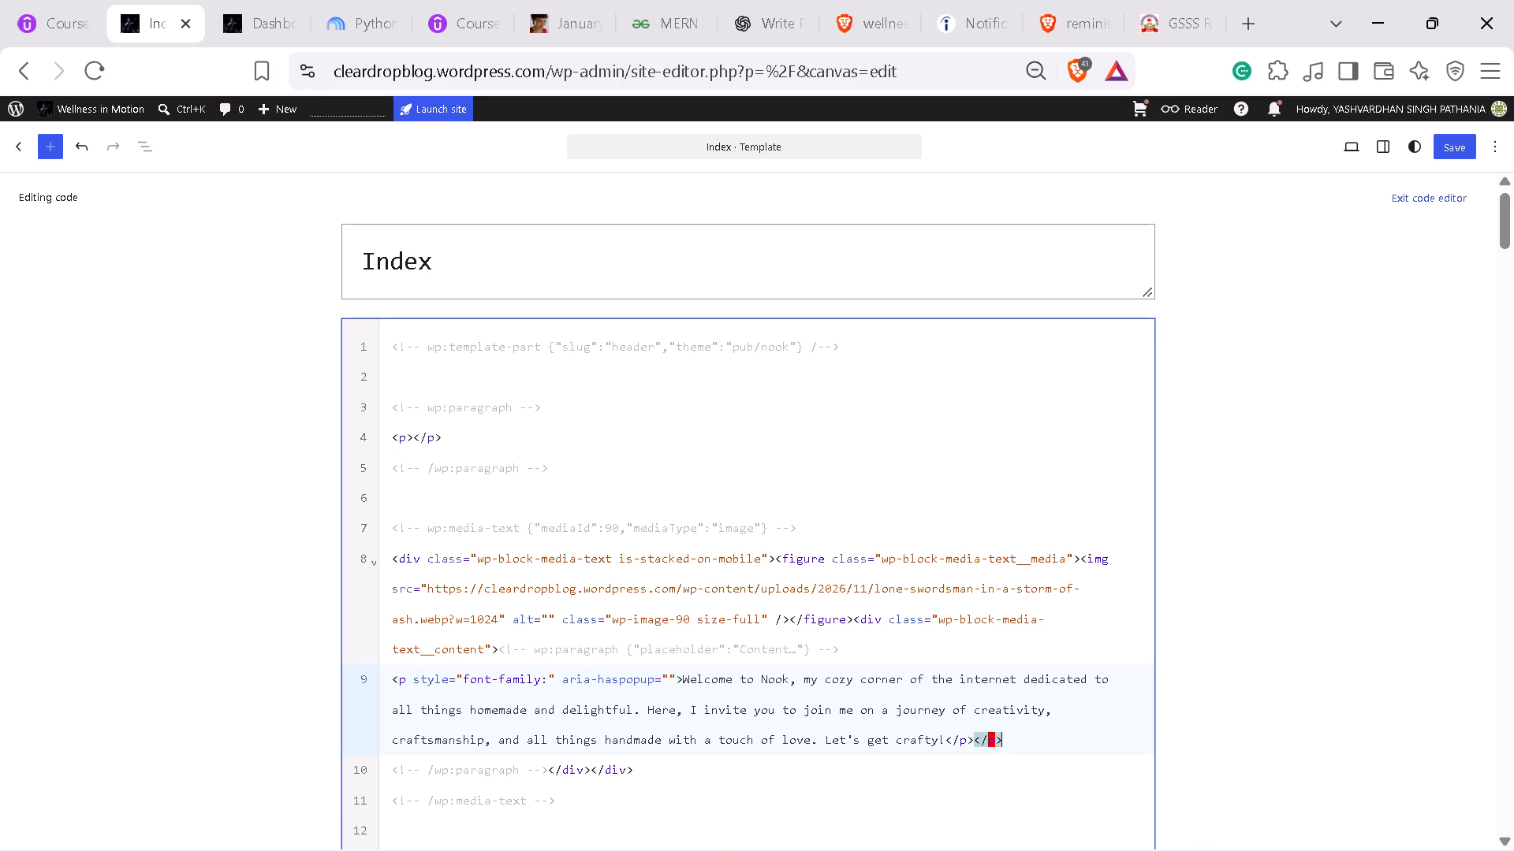
{"action": "key", "text": "BackSpace"}
{"action": "key", "text": "BackSpace"}
{"action": "key", "text": "BackSpace"}
{"action": "key", "text": "BackSpace"}
Remove the <br> tag before the Upcoming Classes group's opening div, leaving a line break there, and save the template.
{"action": "scroll", "coordinate": [1050, 750], "scroll_direction": "down", "scroll_amount": 1}
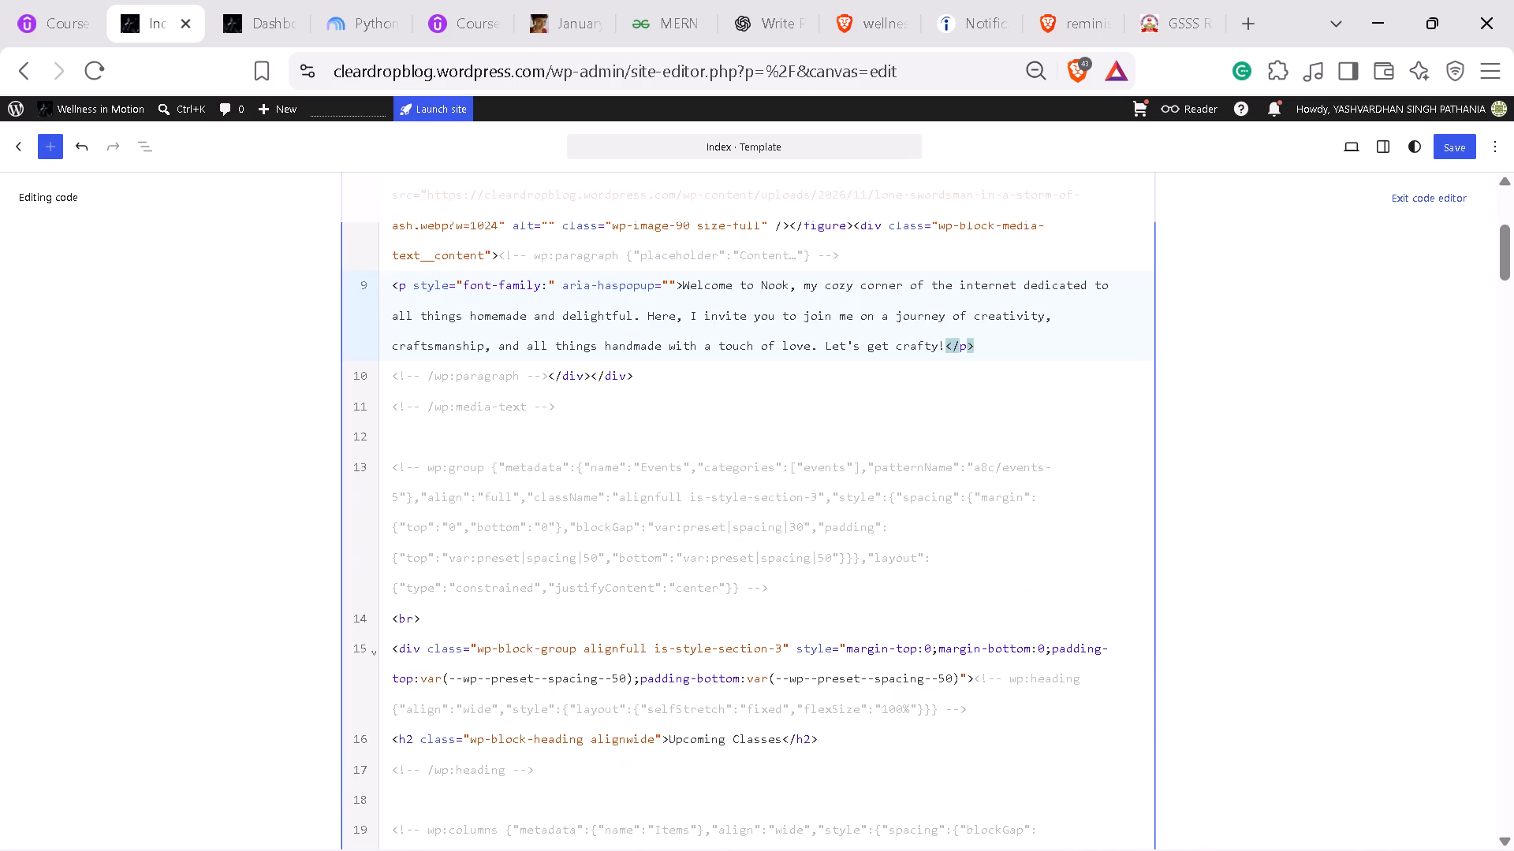
{"action": "scroll", "coordinate": [783, 667], "scroll_direction": "down", "scroll_amount": 2}
{"action": "scroll", "coordinate": [783, 667], "scroll_direction": "up", "scroll_amount": 2}
{"action": "left_click", "coordinate": [469, 619]}
{"action": "type", "text": "</br"}
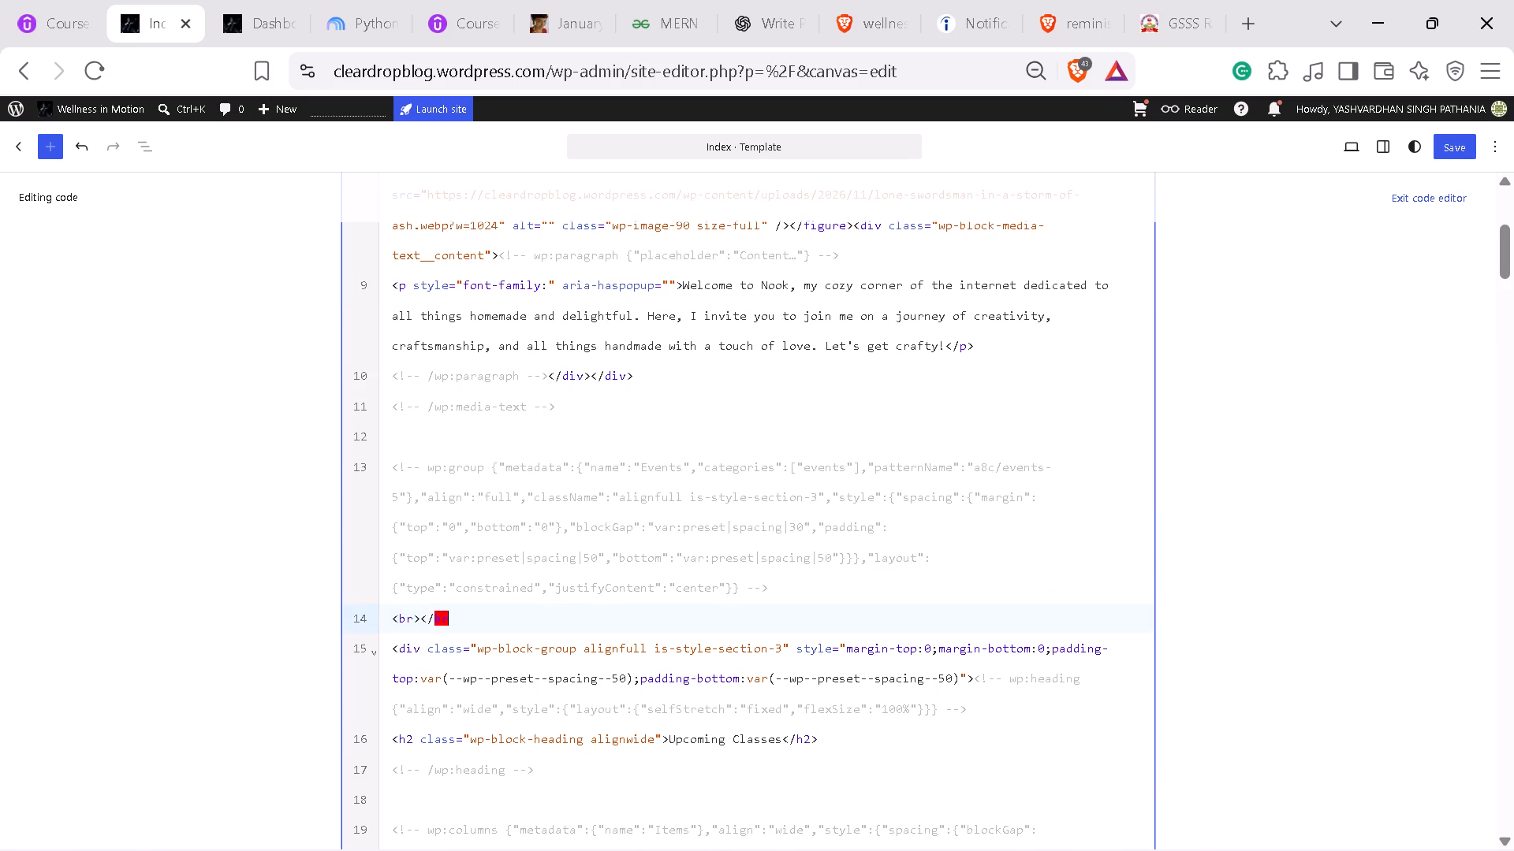
{"action": "key", "text": "shift+greater"}
{"action": "left_click_drag", "start_coordinate": [529, 625], "coordinate": [374, 625]}
{"action": "key", "text": "BackSpace"}
{"action": "key", "text": "BackSpace"}
{"action": "key", "text": "Return"}
{"action": "left_click", "coordinate": [1453, 136]}
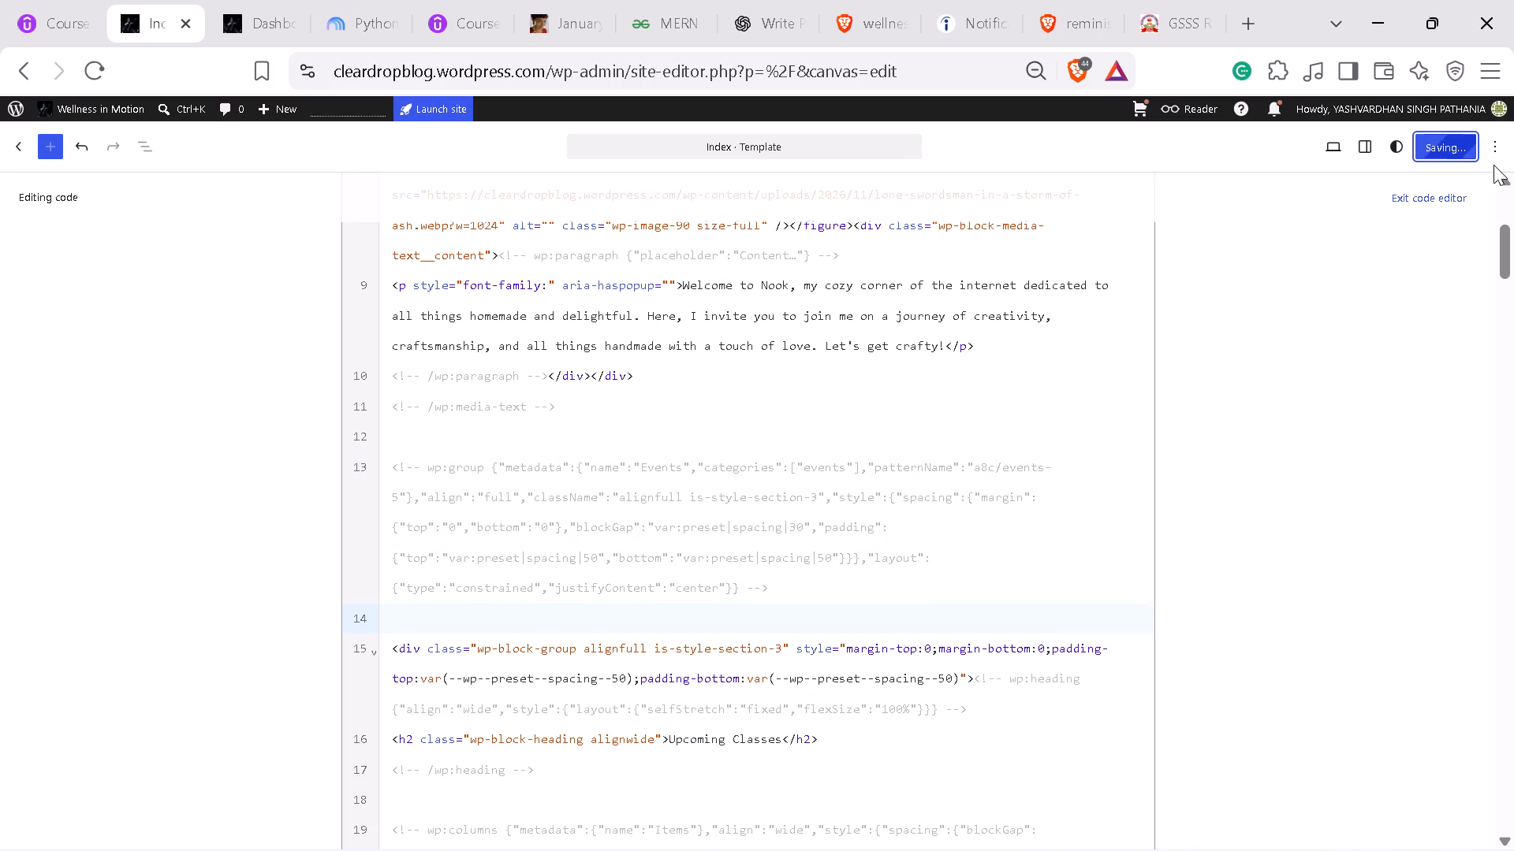
Return the Index template to the visual editor and check the Upcoming Classes section and its heading.
{"action": "left_click", "coordinate": [1492, 144]}
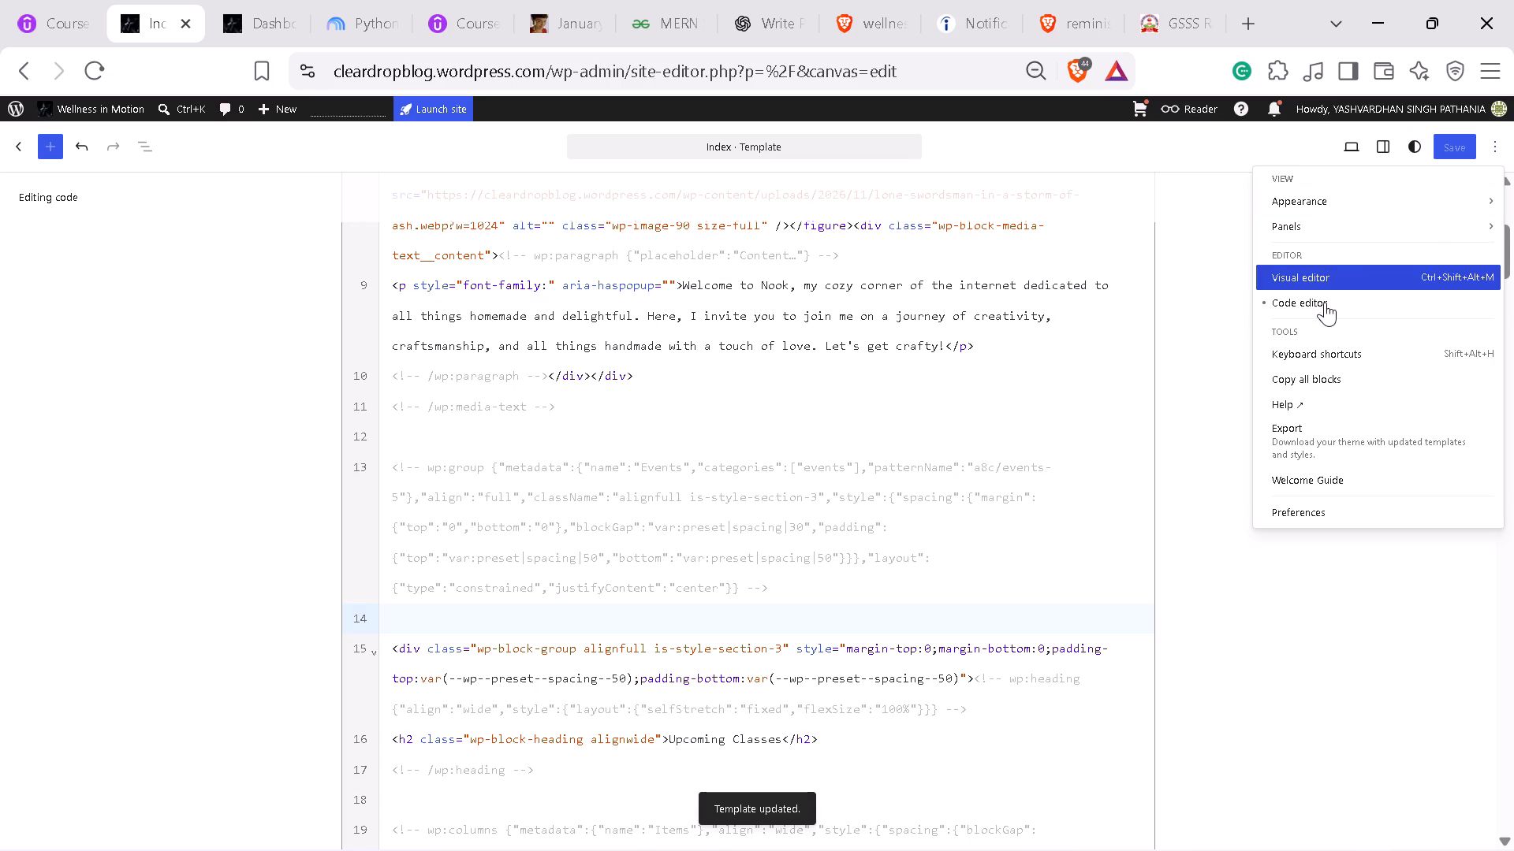
{"action": "left_click", "coordinate": [1328, 282]}
{"action": "scroll", "coordinate": [860, 583], "scroll_direction": "down", "scroll_amount": 1}
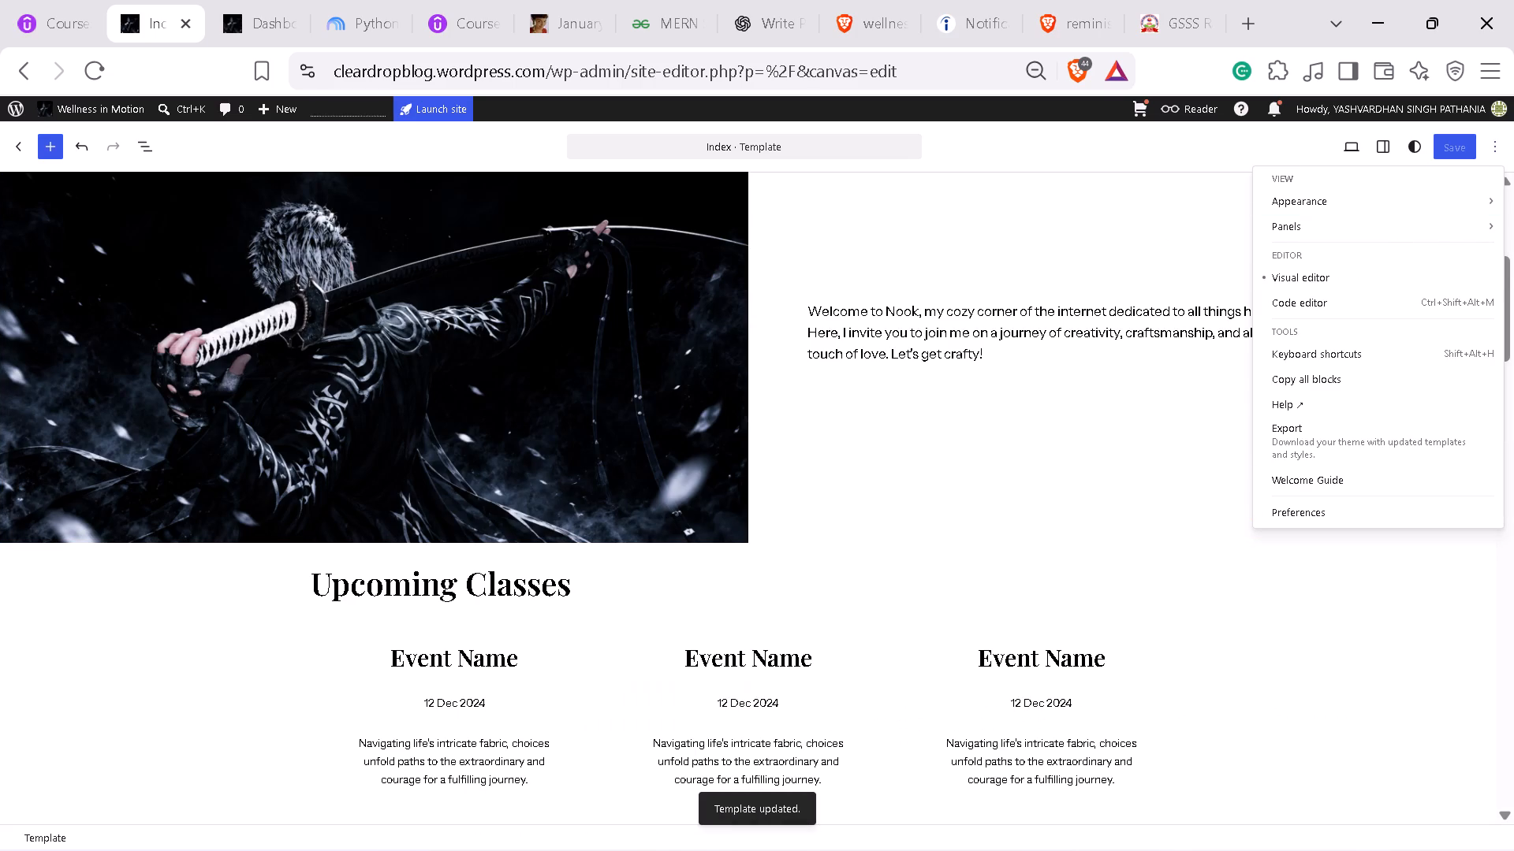
{"action": "left_click", "coordinate": [668, 573]}
{"action": "left_click", "coordinate": [400, 627]}
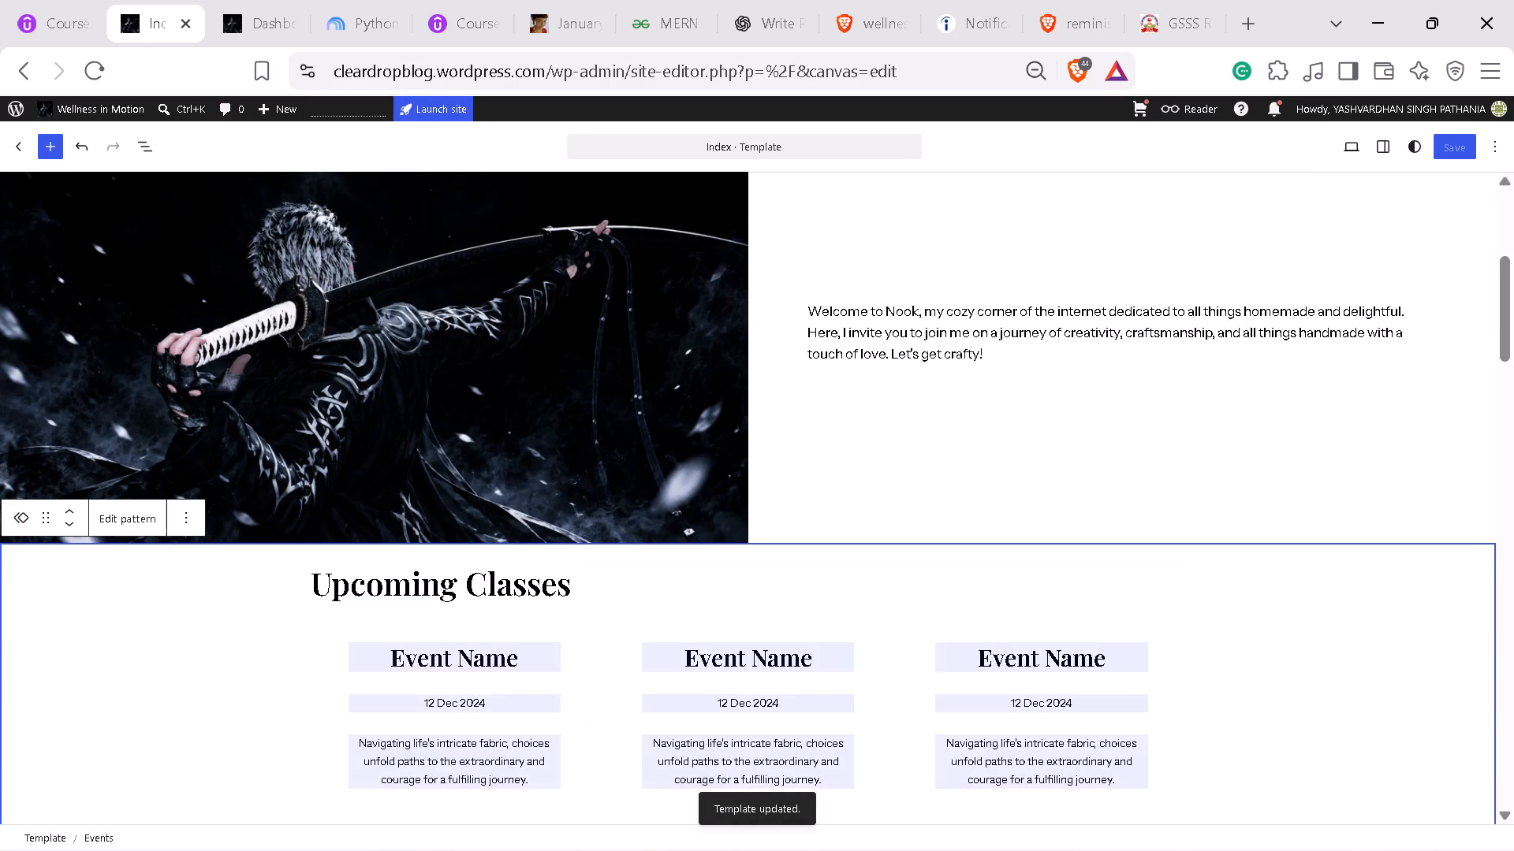
{"action": "left_click", "coordinate": [792, 581]}
{"action": "left_click", "coordinate": [693, 589]}
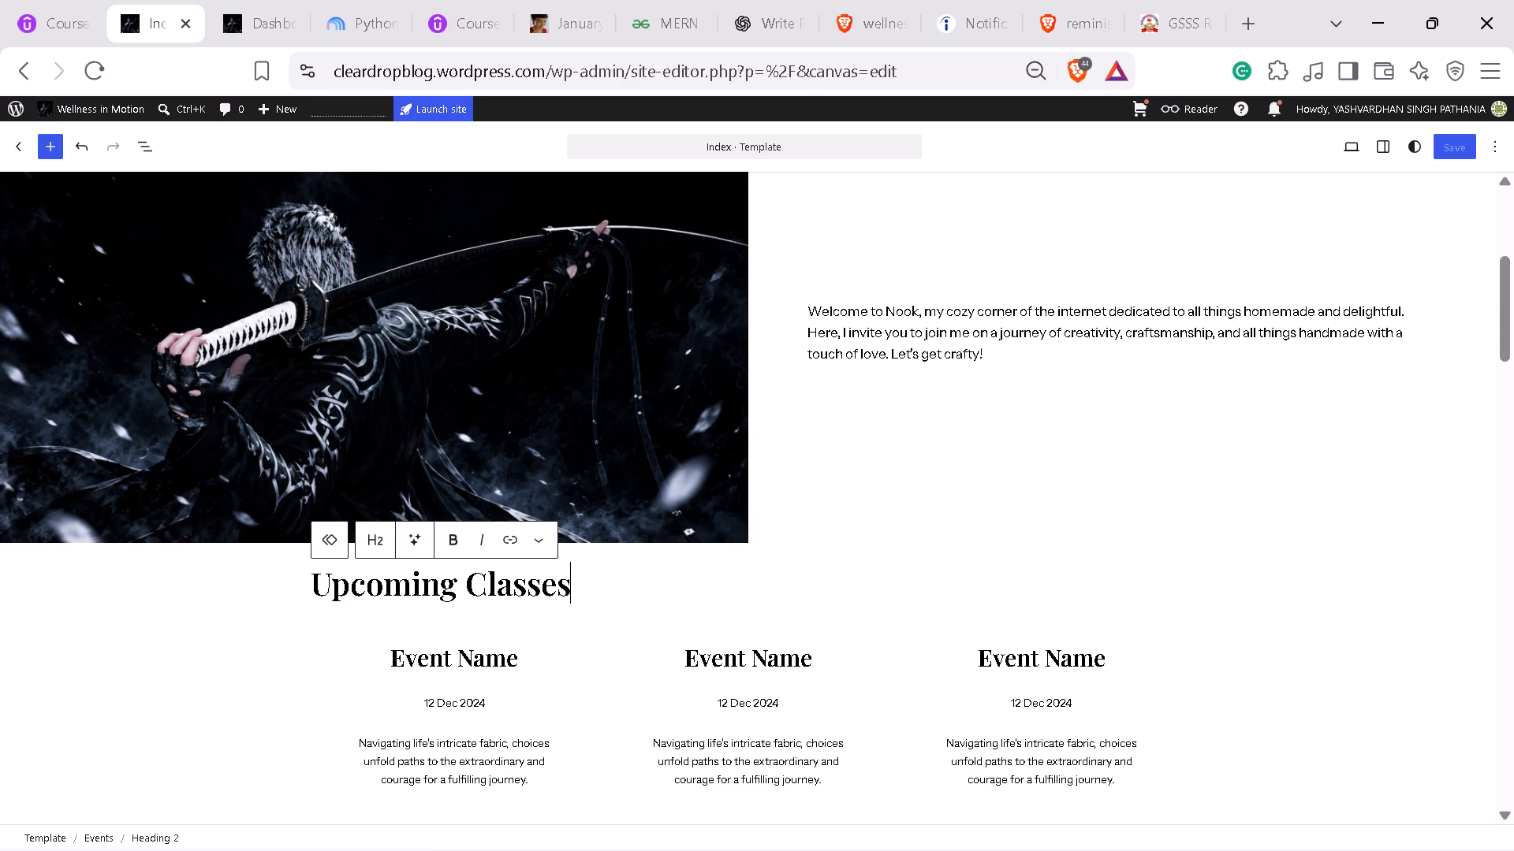
{"action": "left_click", "coordinate": [830, 552]}
Open the block inserter below the Upcoming Classes section, search for "test", and browse all matching blocks and patterns.
{"action": "scroll", "coordinate": [855, 545], "scroll_direction": "down", "scroll_amount": 1}
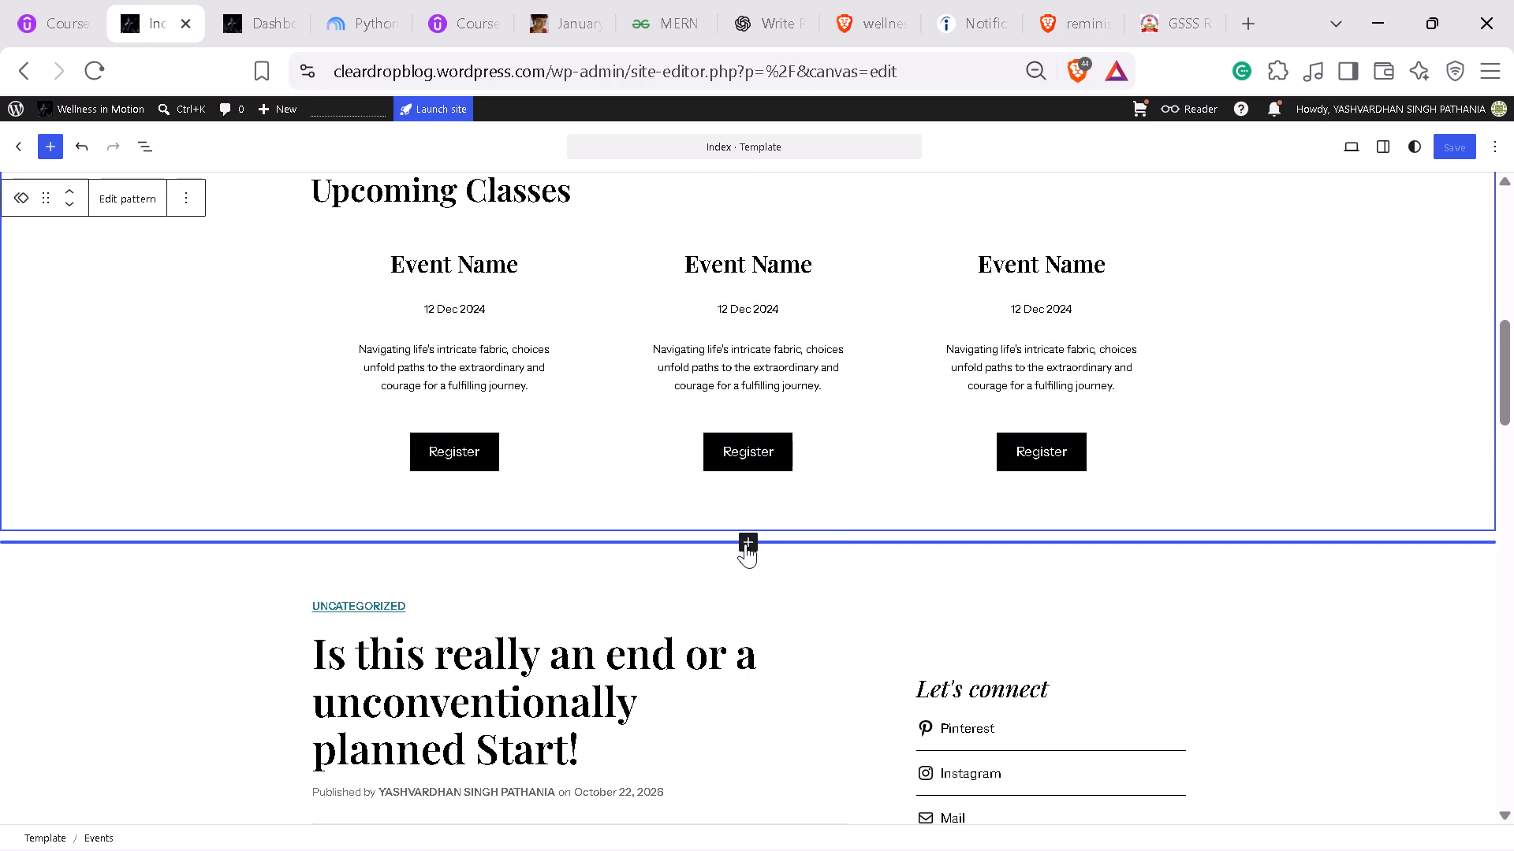
{"action": "left_click", "coordinate": [750, 544]}
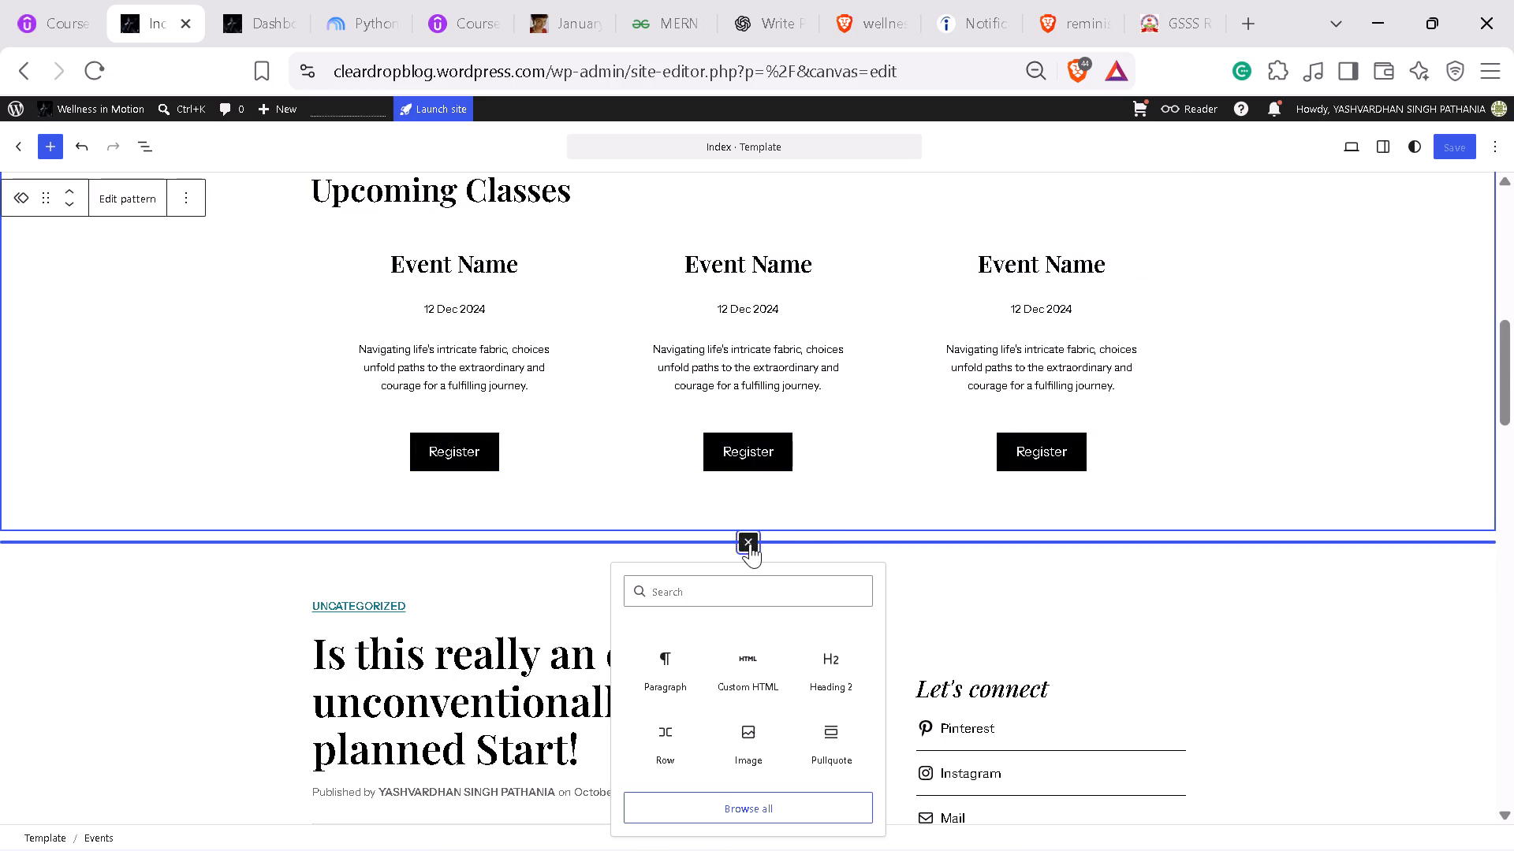
{"action": "type", "text": "tese"}
{"action": "key", "text": "BackSpace"}
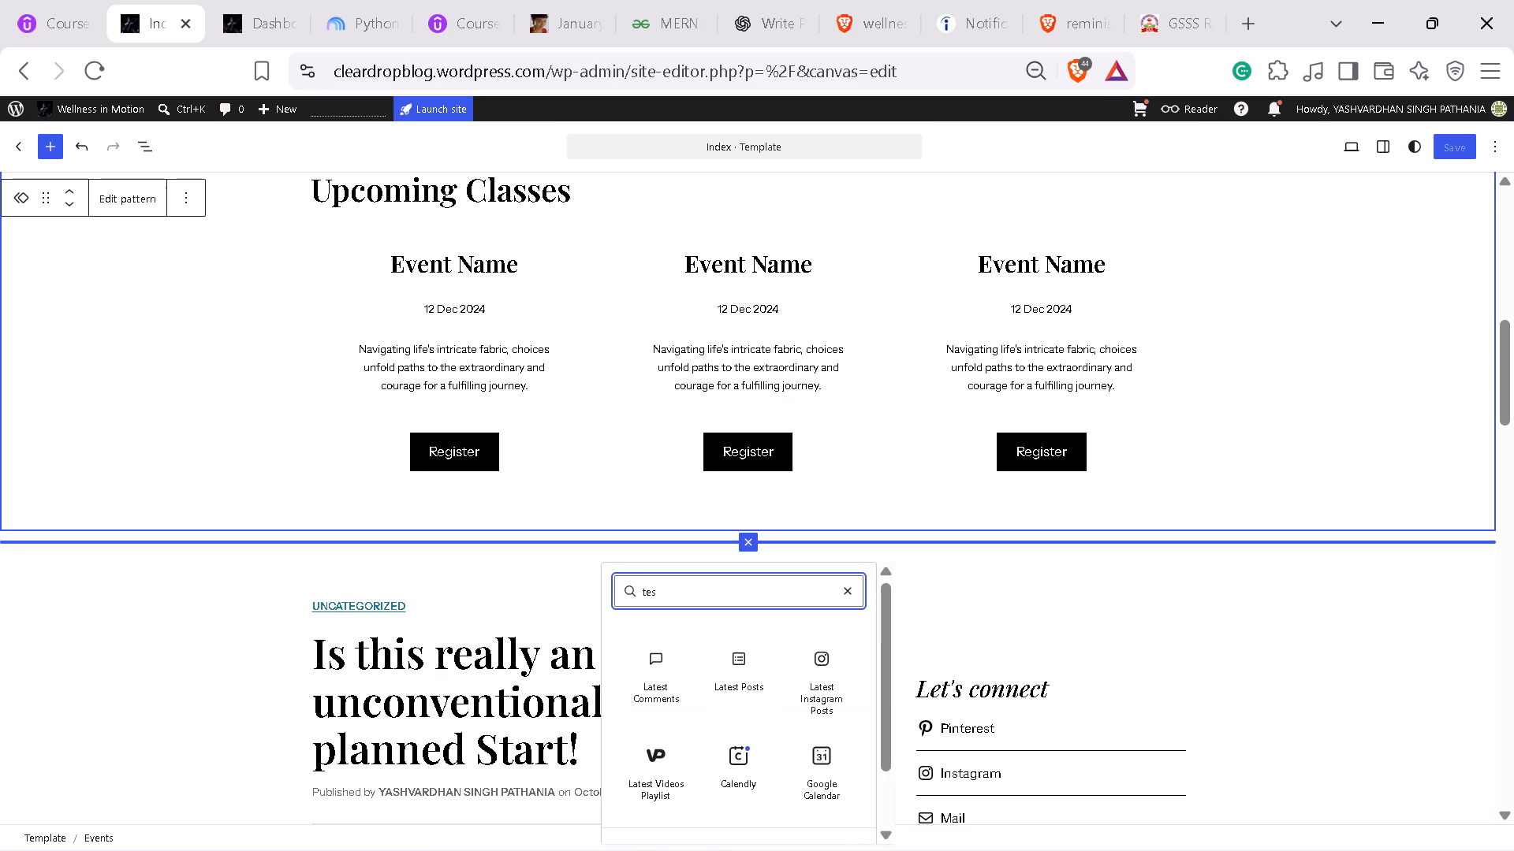
{"action": "key", "text": "t"}
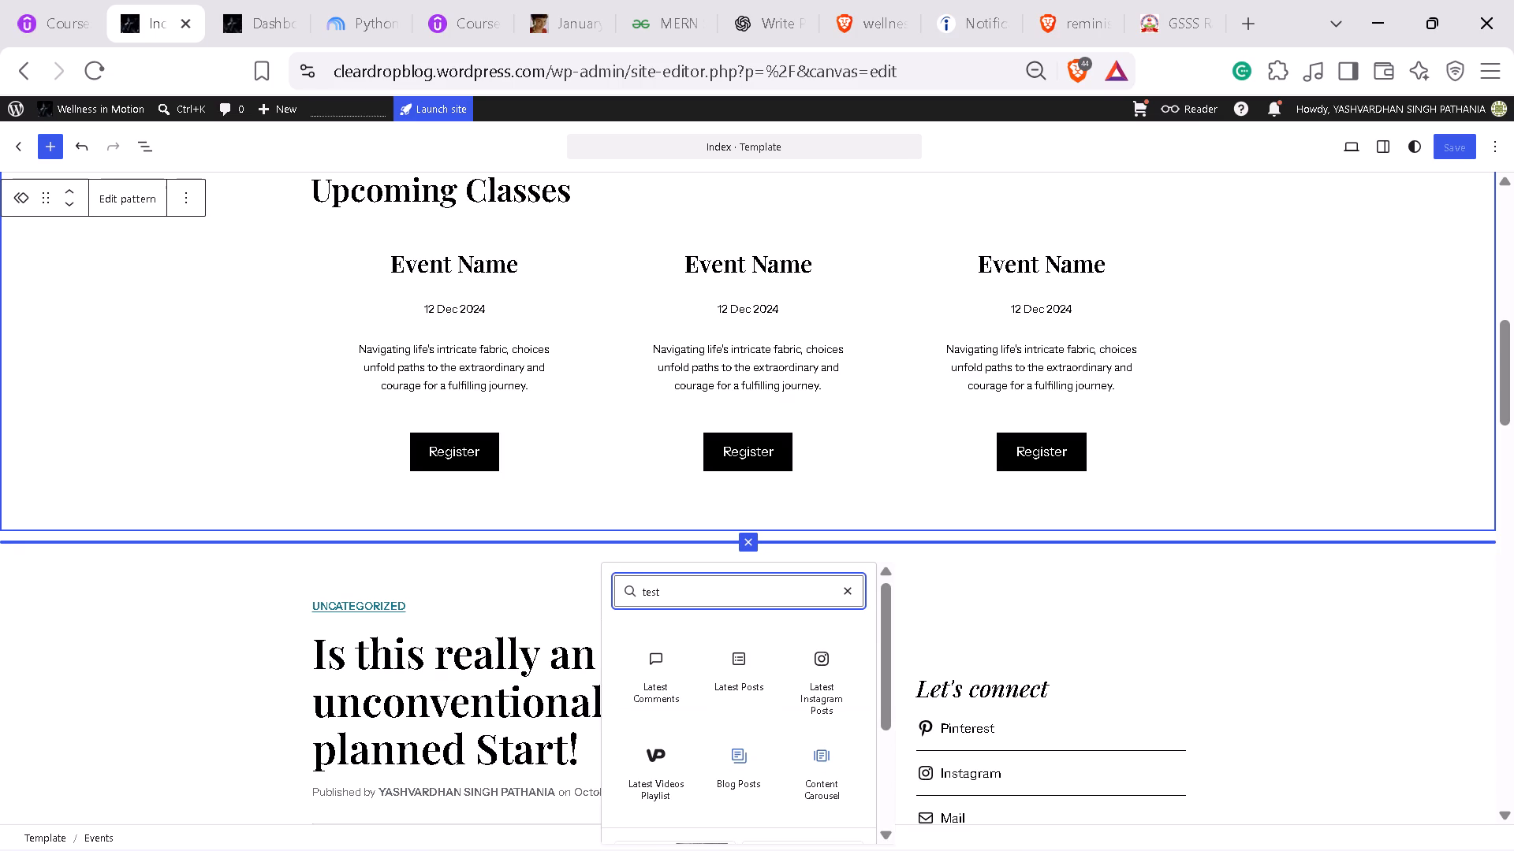
{"action": "scroll", "coordinate": [763, 772], "scroll_direction": "down", "scroll_amount": 1}
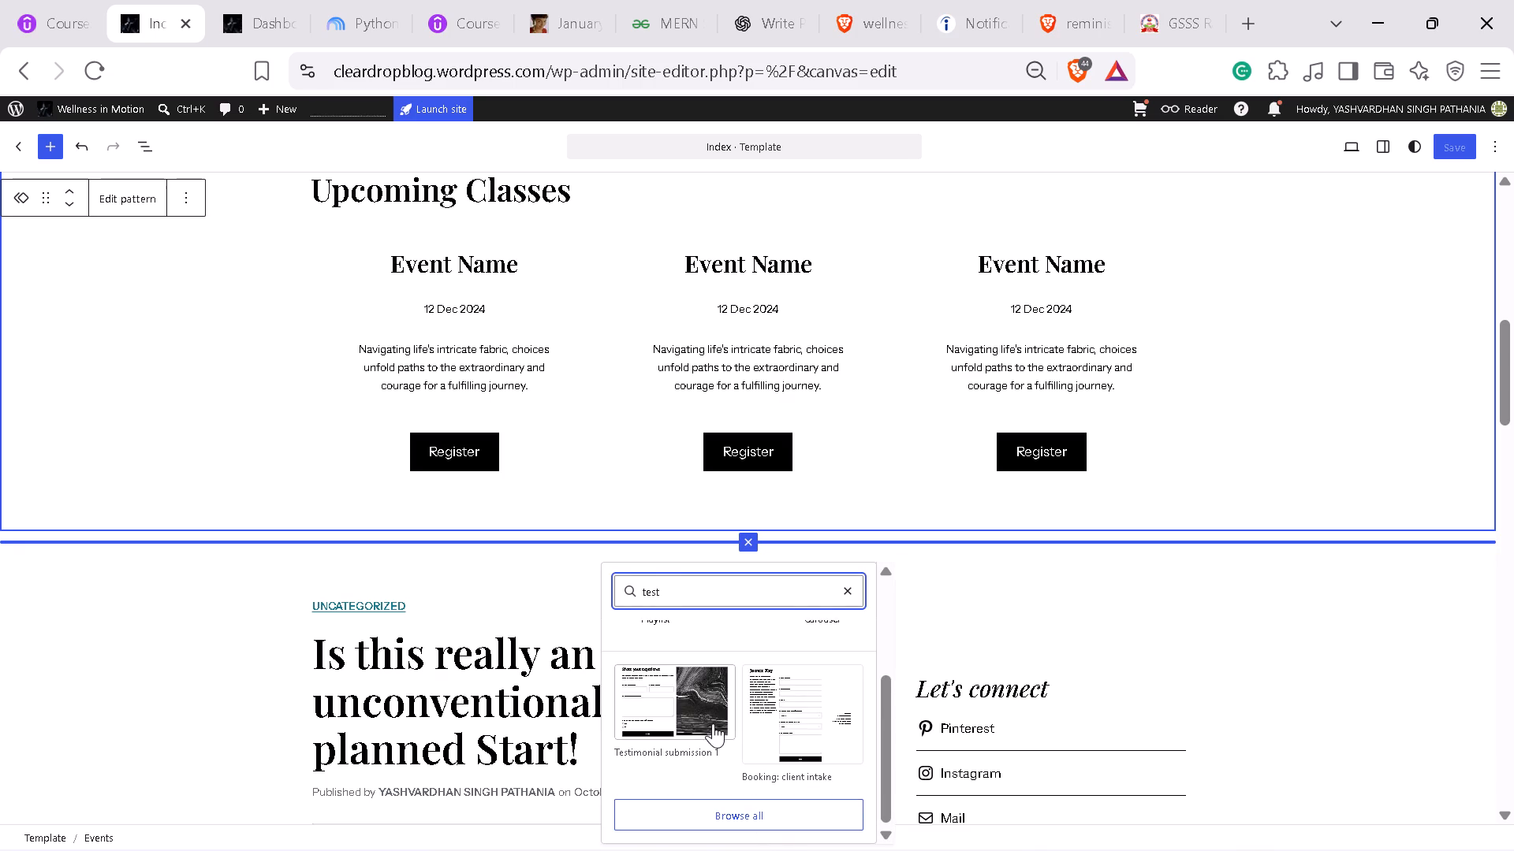
{"action": "scroll", "coordinate": [782, 721], "scroll_direction": "down", "scroll_amount": 1}
{"action": "left_click", "coordinate": [761, 817]}
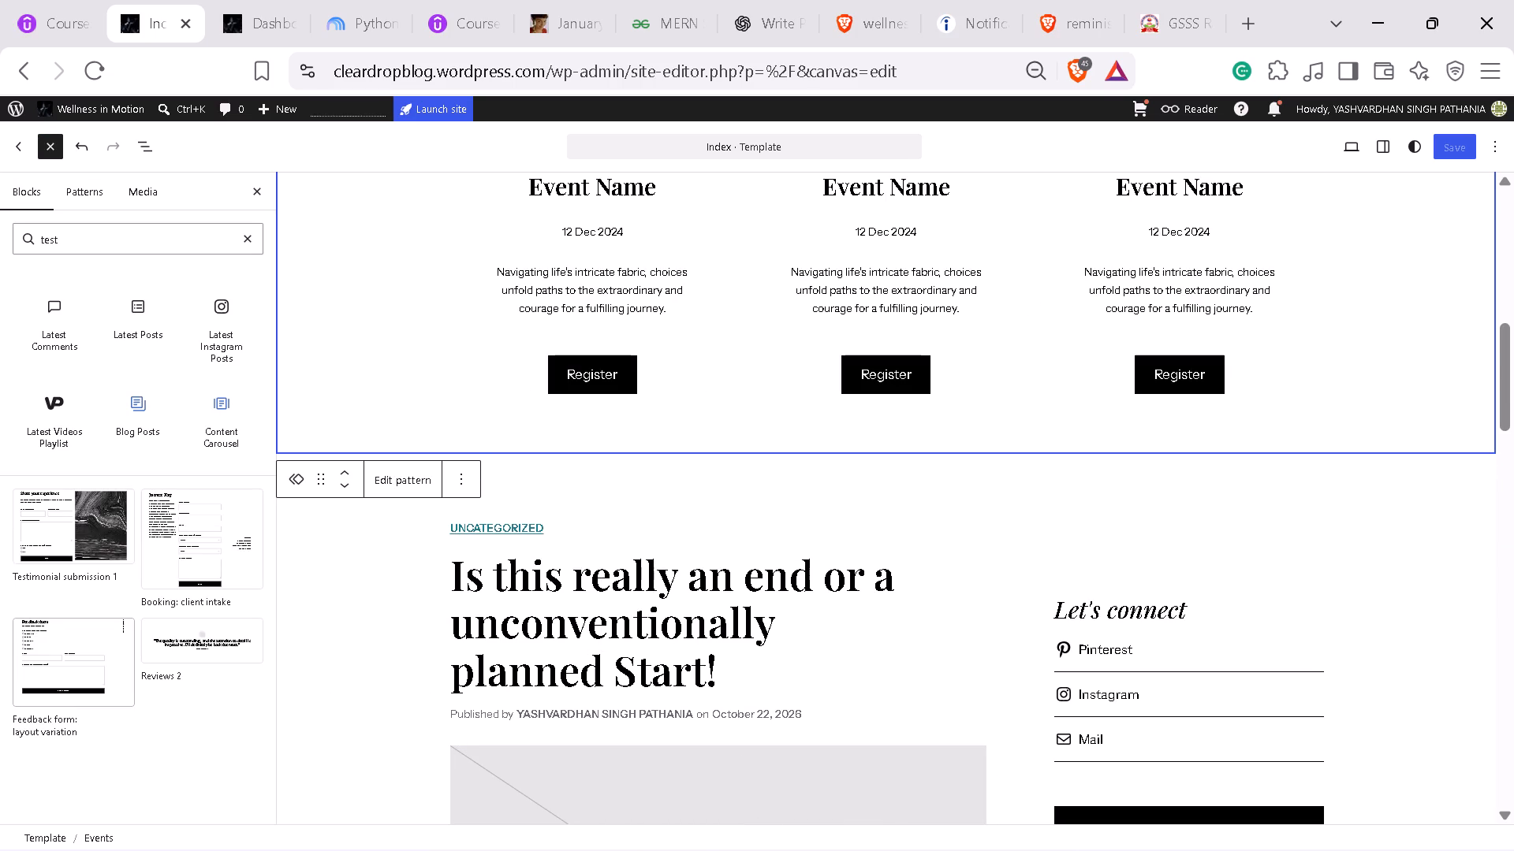
{"action": "scroll", "coordinate": [127, 715], "scroll_direction": "down", "scroll_amount": 4}
{"action": "left_click", "coordinate": [106, 243]}
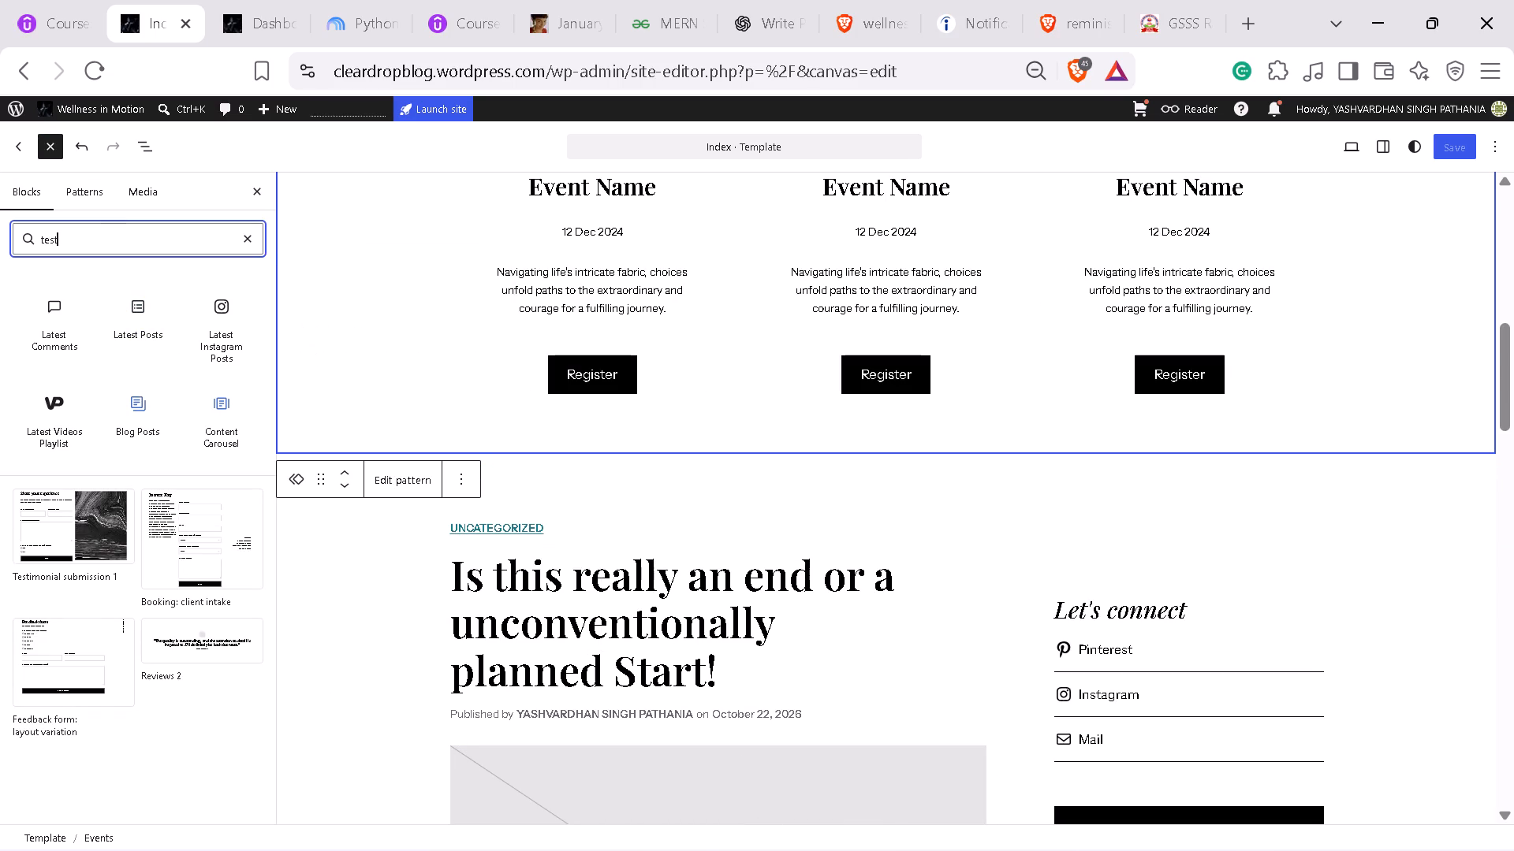
{"action": "left_click", "coordinate": [112, 197]}
{"action": "left_click", "coordinate": [116, 242]}
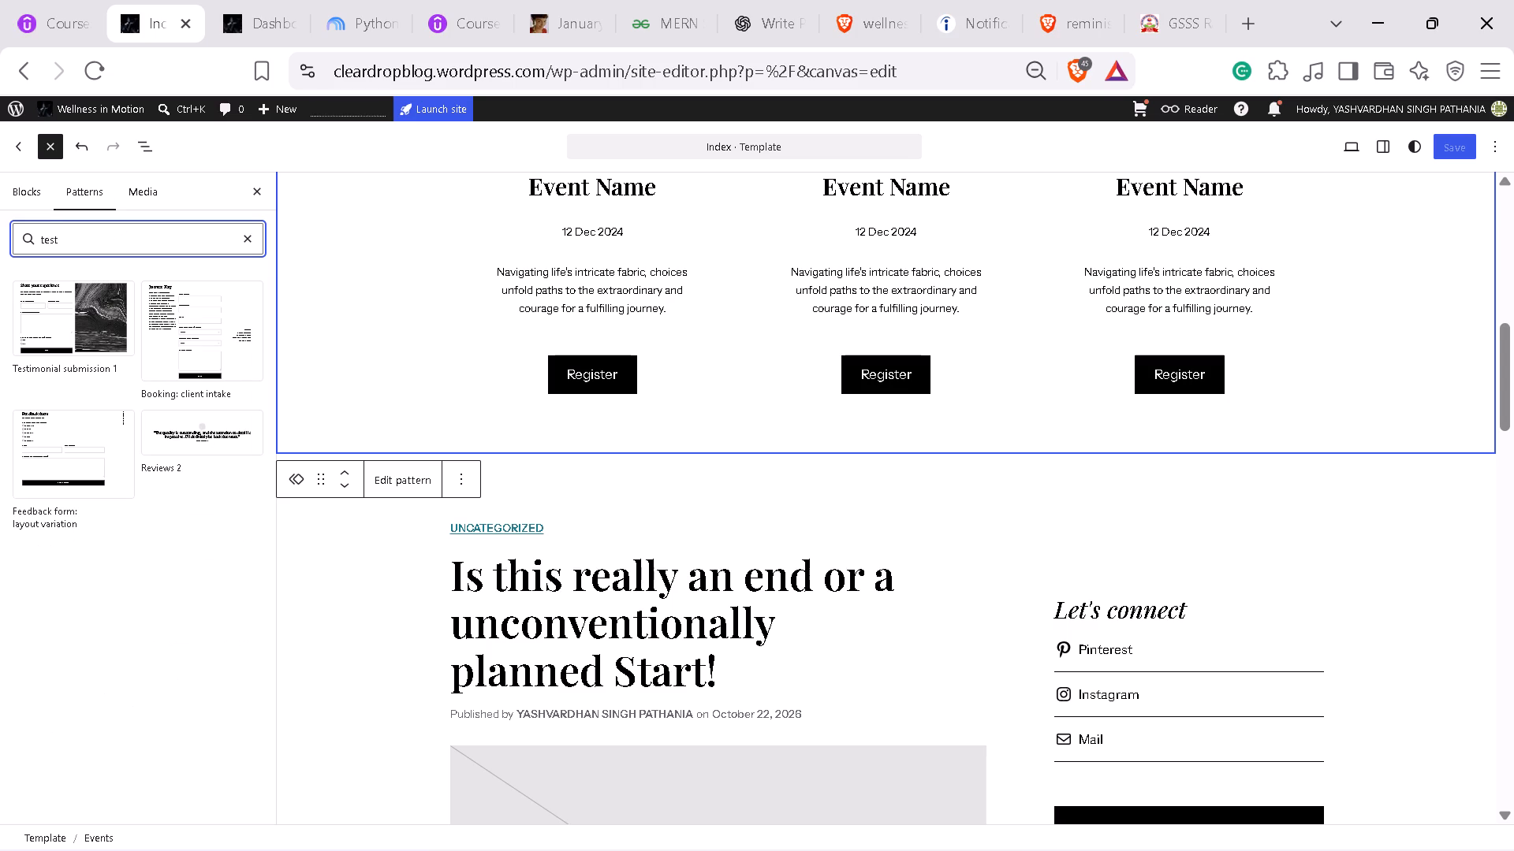
{"action": "left_click", "coordinate": [11, 207]}
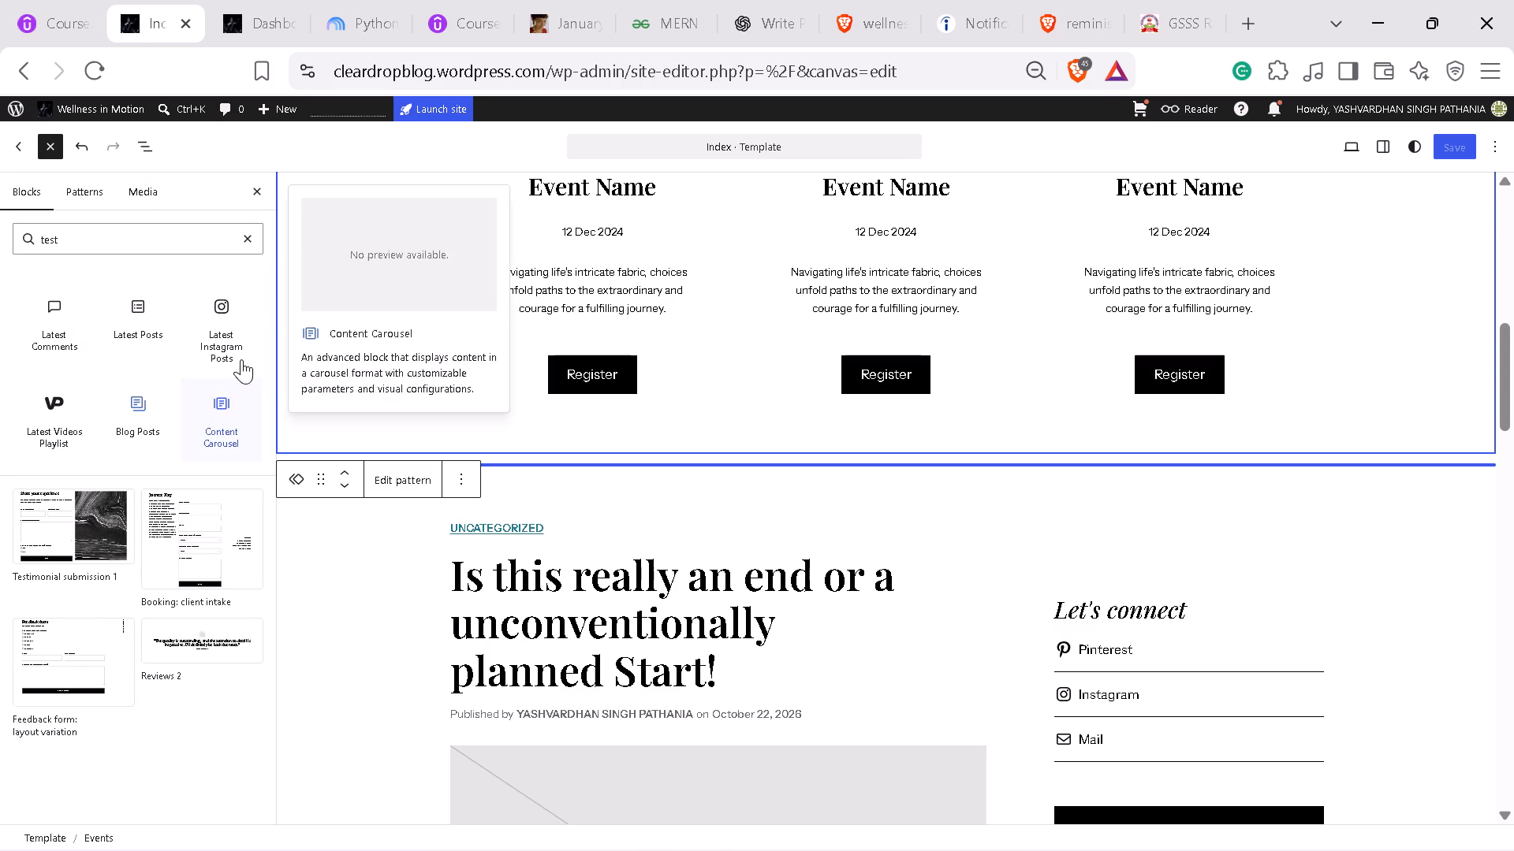
{"action": "left_click", "coordinate": [252, 192]}
Switch to the Udemy course and view the Review Section lecture in full screen.
{"action": "scroll", "coordinate": [461, 473], "scroll_direction": "up", "scroll_amount": 1}
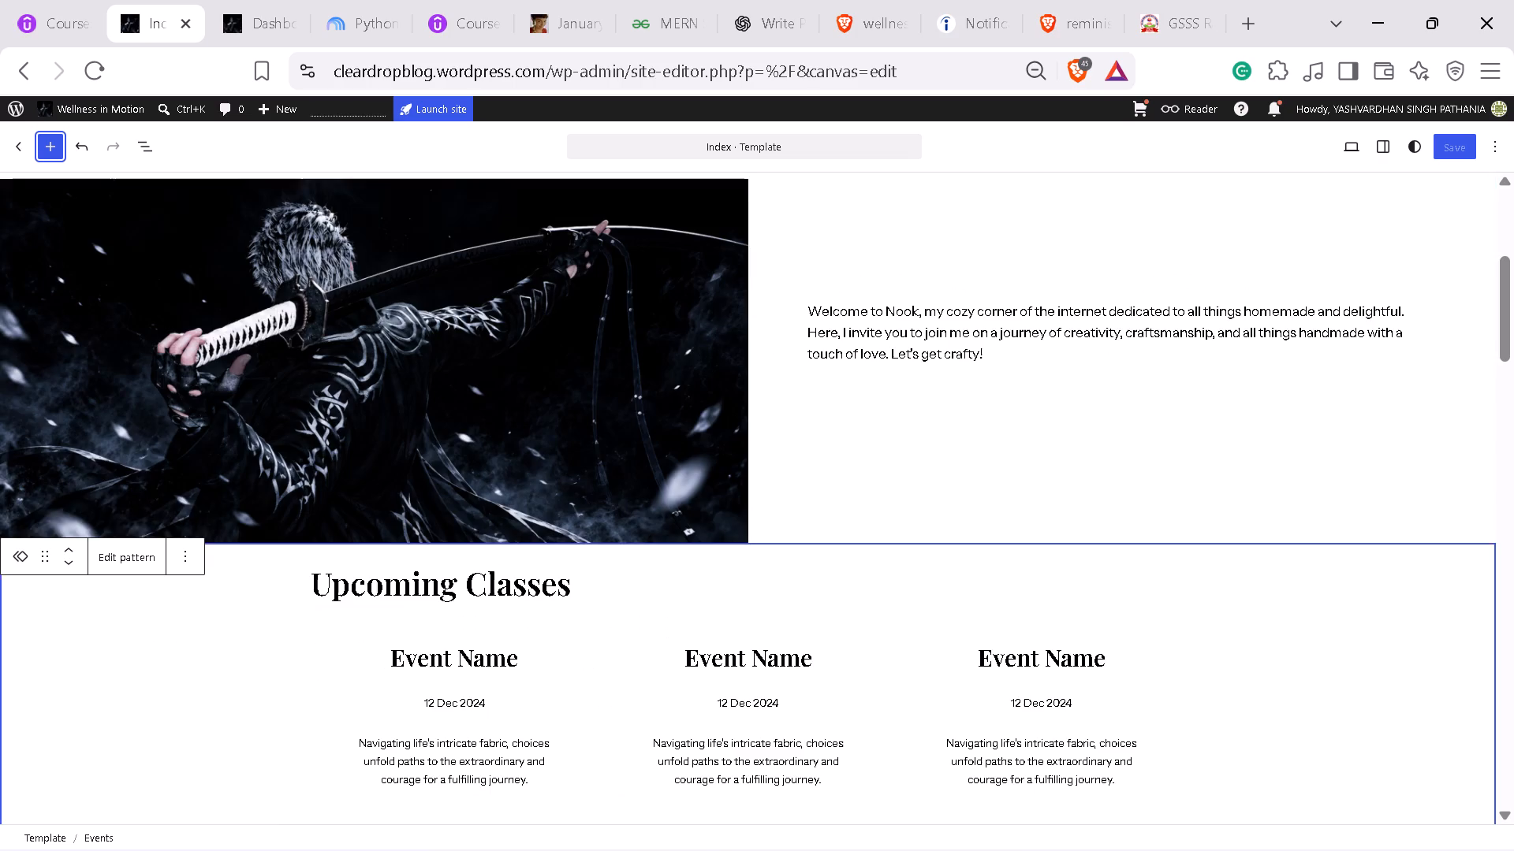
{"action": "scroll", "coordinate": [809, 454], "scroll_direction": "up", "scroll_amount": 1}
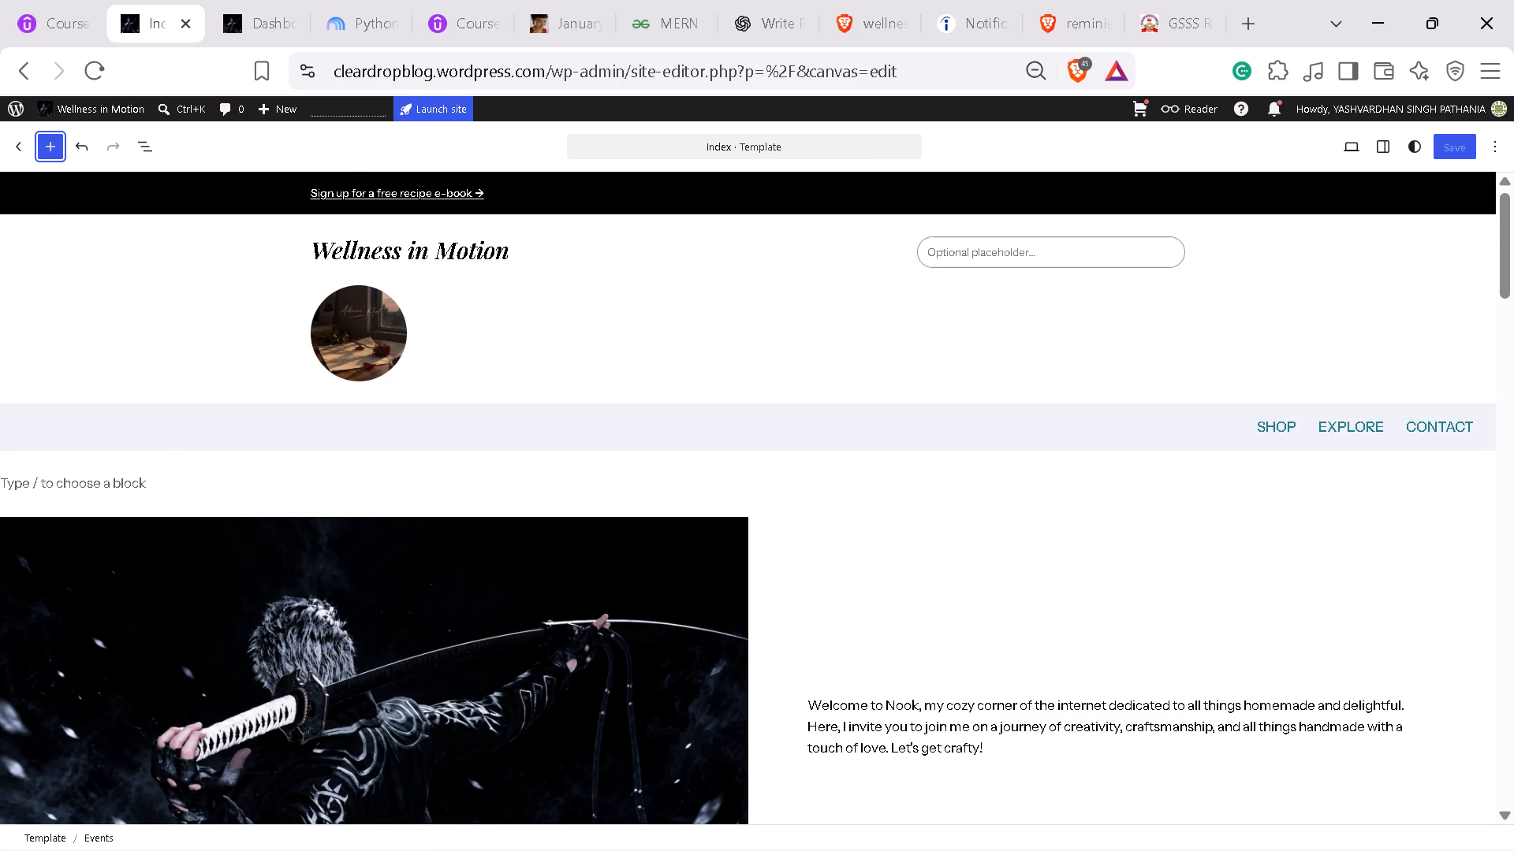
{"action": "left_click", "coordinate": [429, 0]}
{"action": "left_click", "coordinate": [543, 319]}
{"action": "left_click", "coordinate": [1020, 591]}
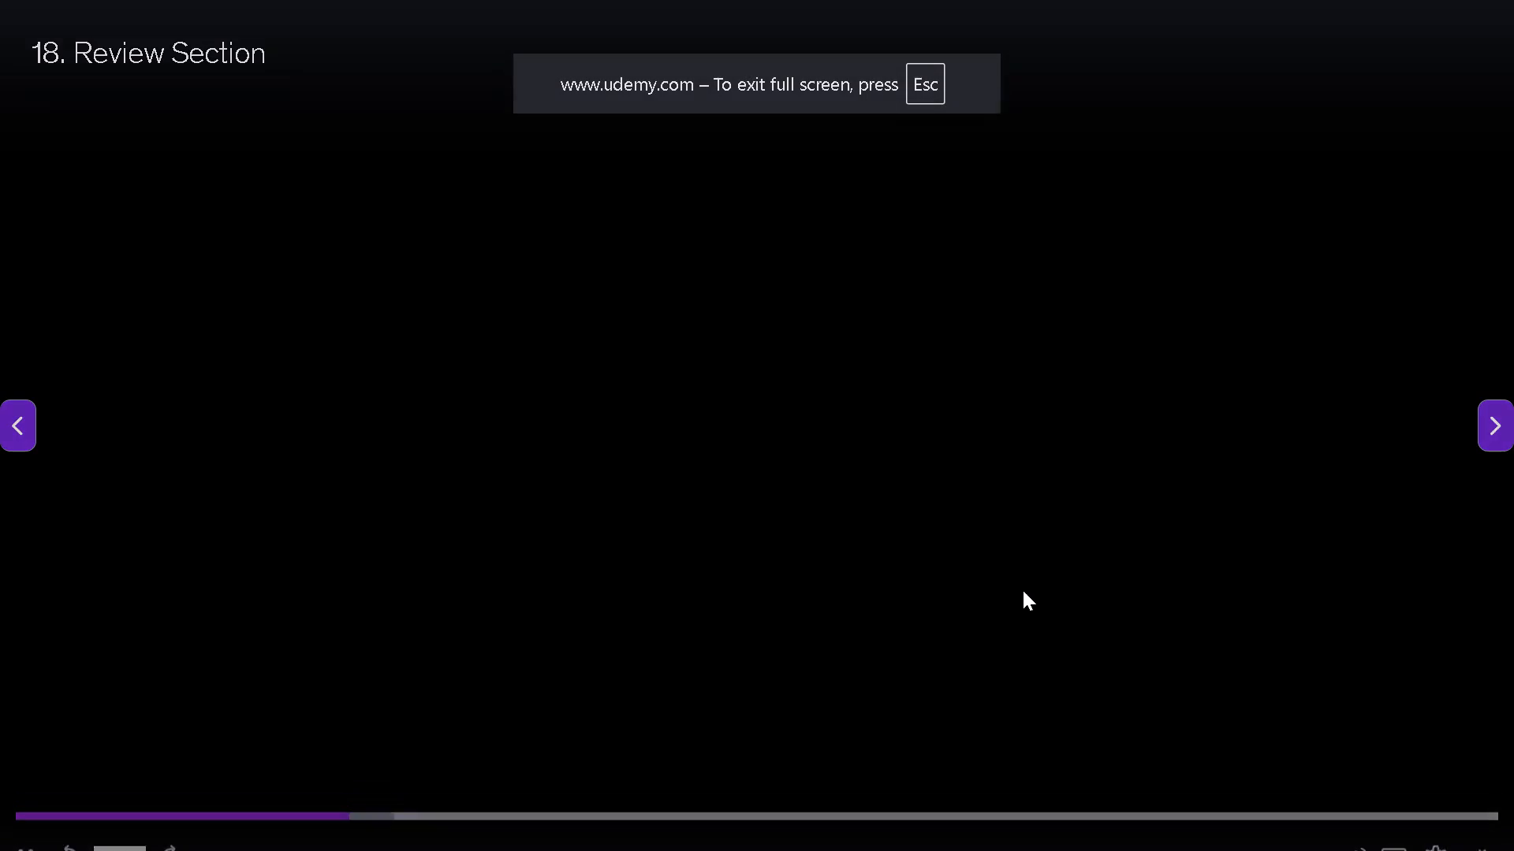
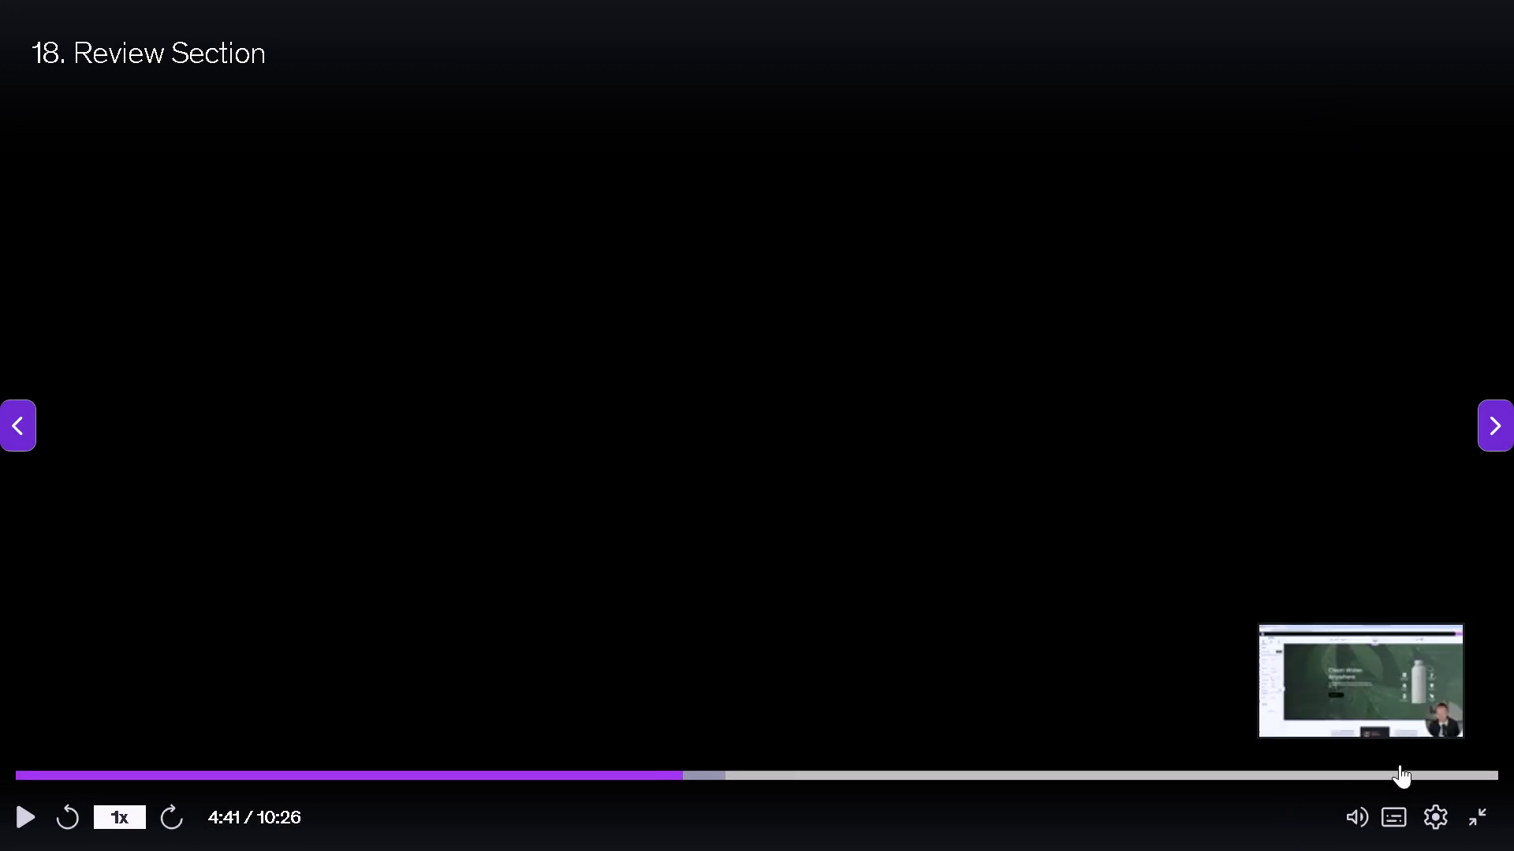
Leave the full-screen lecture, return to the Index template editor, and change the Upcoming Classes heading to "Upcoming Events".
{"action": "left_click", "coordinate": [1478, 822]}
{"action": "left_click", "coordinate": [252, 0]}
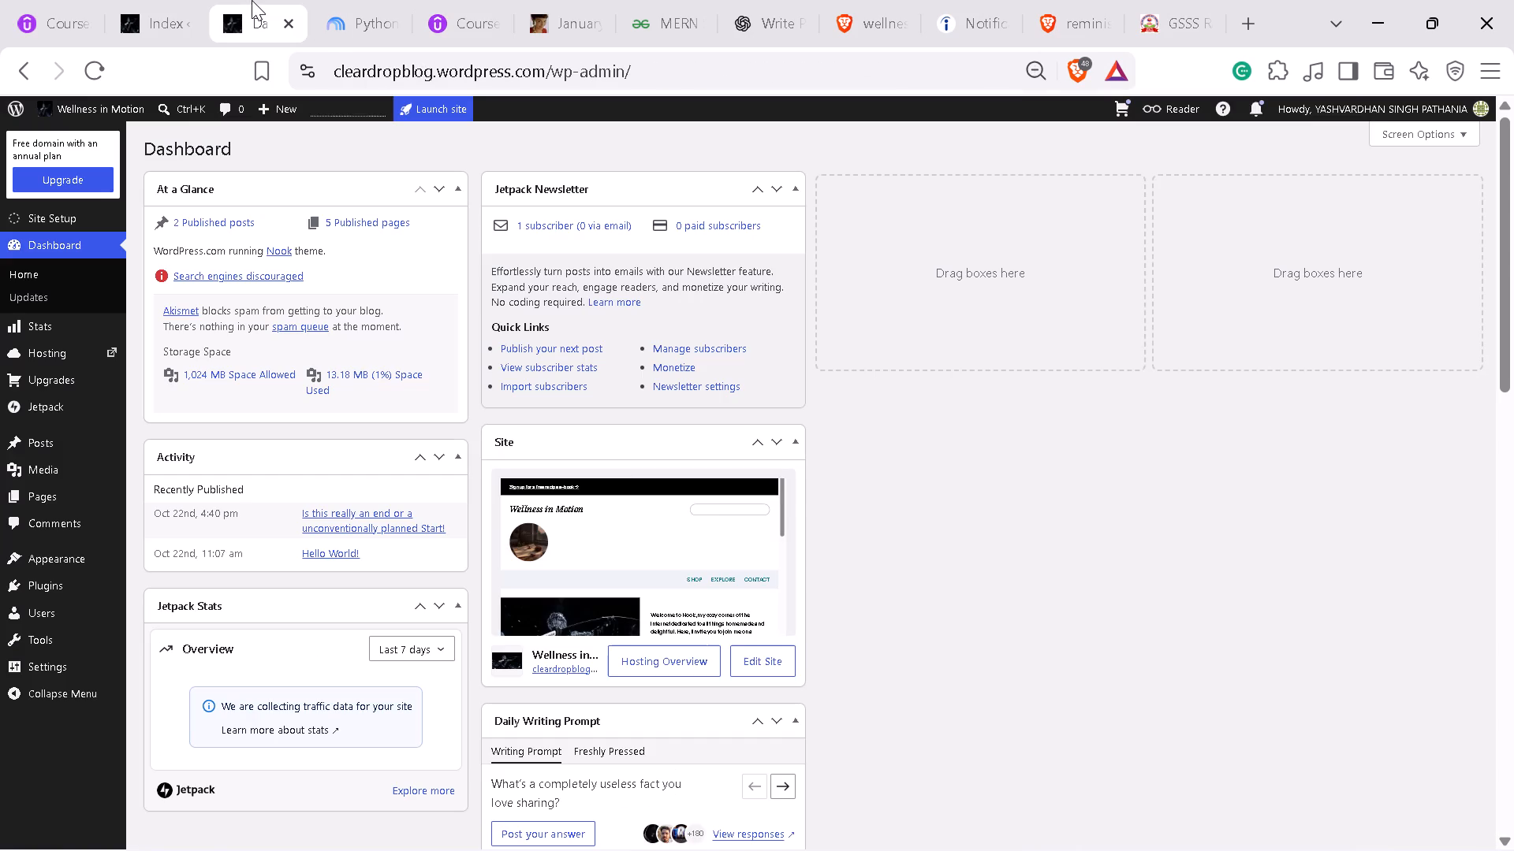
{"action": "left_click", "coordinate": [212, 0]}
{"action": "left_click", "coordinate": [177, 0]}
{"action": "scroll", "coordinate": [666, 567], "scroll_direction": "down", "scroll_amount": 1}
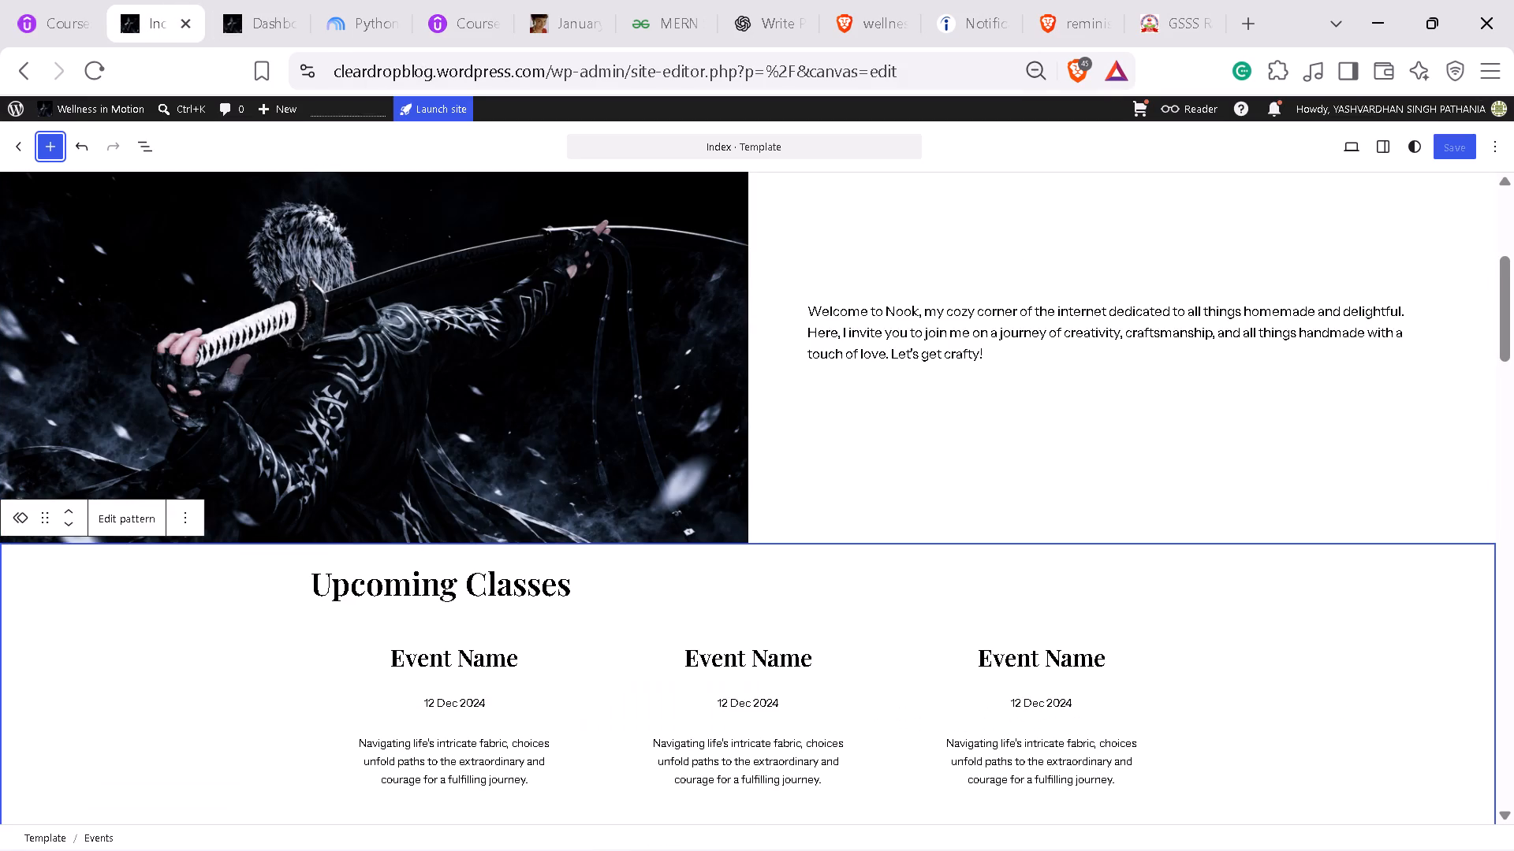
{"action": "left_click", "coordinate": [478, 590]}
{"action": "double_click", "coordinate": [562, 584]}
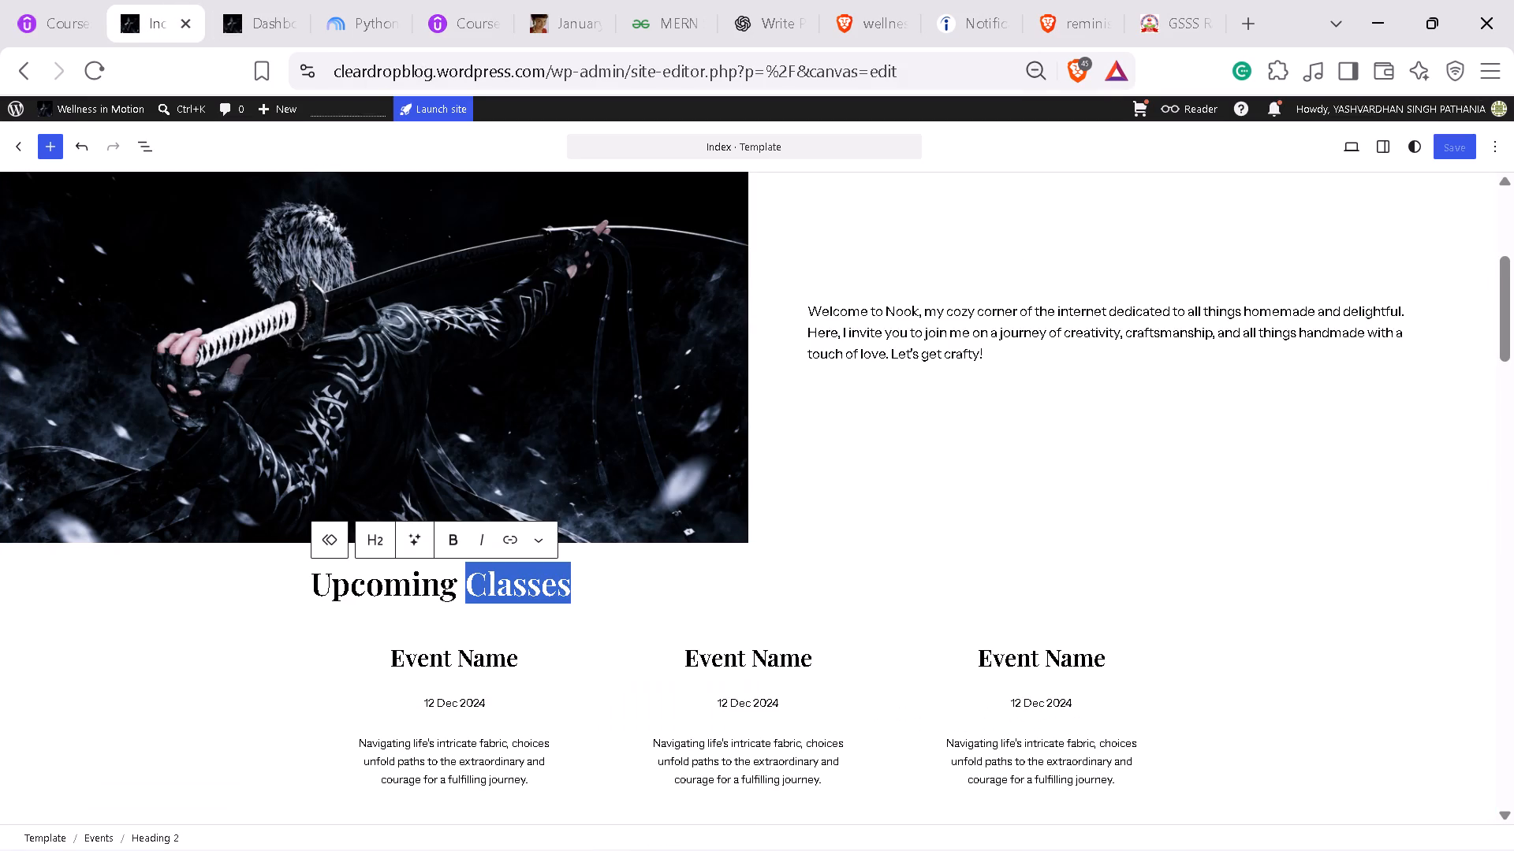
{"action": "key", "text": "BackSpace"}
{"action": "key", "text": "BackSpace"}
{"action": "key", "text": "BackSpace"}
{"action": "key", "text": "BackSpace"}
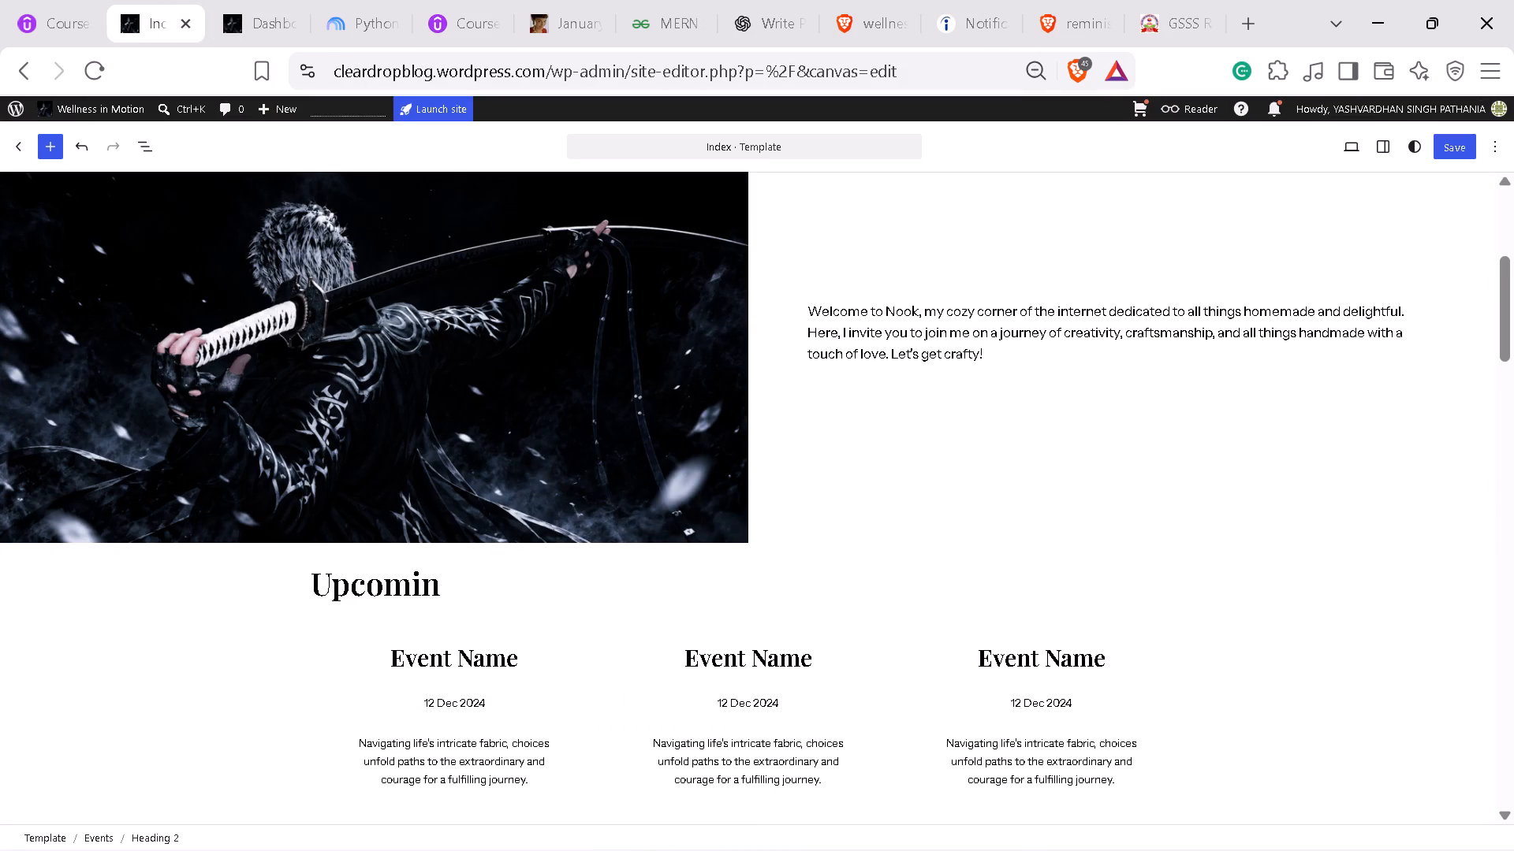
{"action": "key", "text": "BackSpace"}
{"action": "key", "text": "BackSpace"}
{"action": "key", "text": "BackSpace"}
{"action": "key", "text": "BackSpace"}
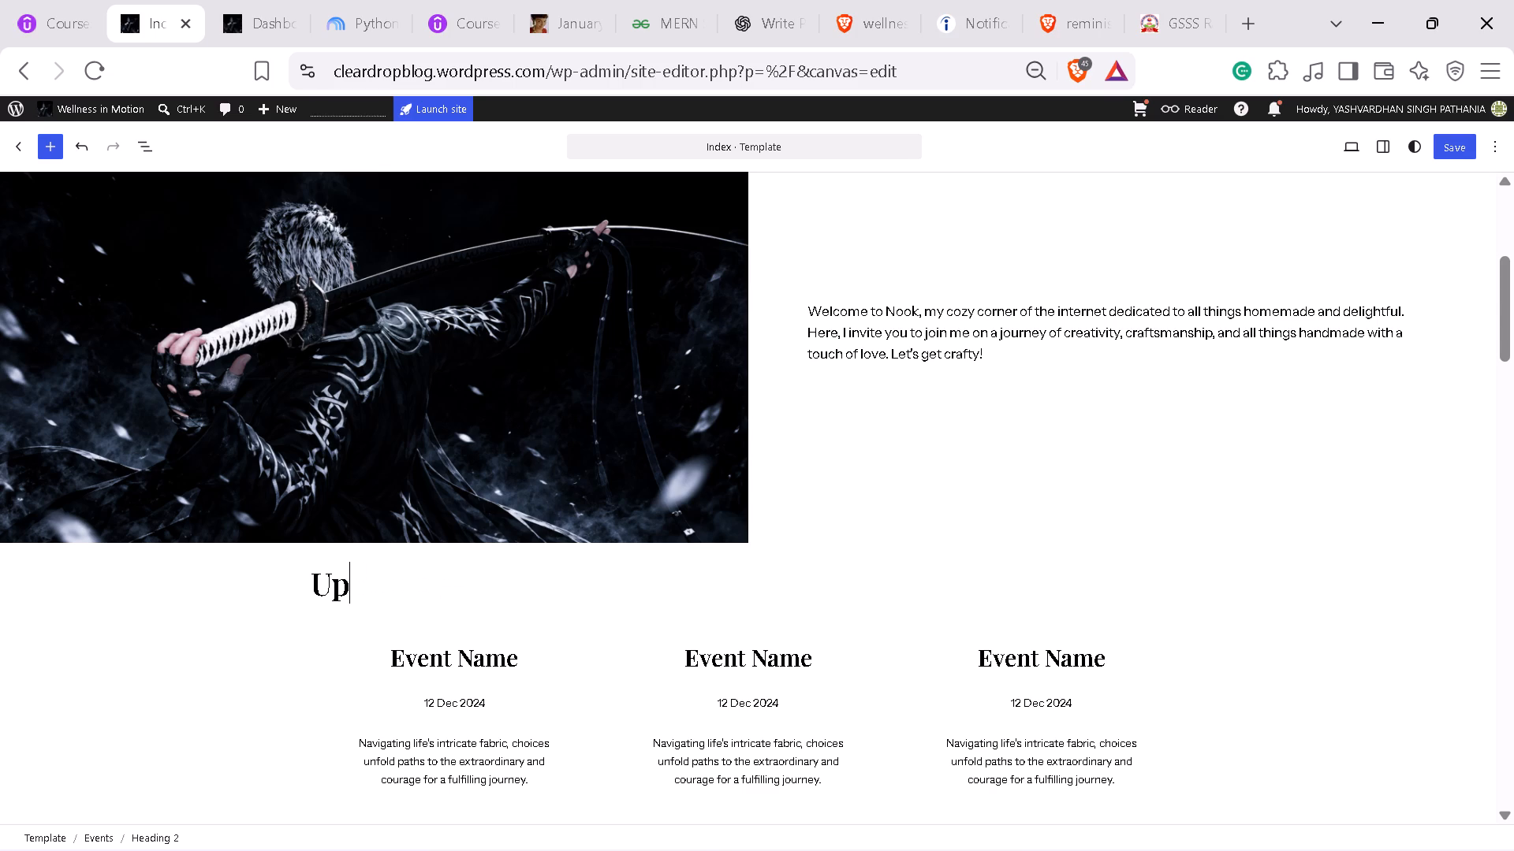
{"action": "key", "text": "ctrl+z"}
{"action": "key", "text": "BackSpace"}
{"action": "type", "text": "Events"}
Rename the first event in the Upcoming Events section to "Sab Changa Si".
{"action": "double_click", "coordinate": [467, 668]}
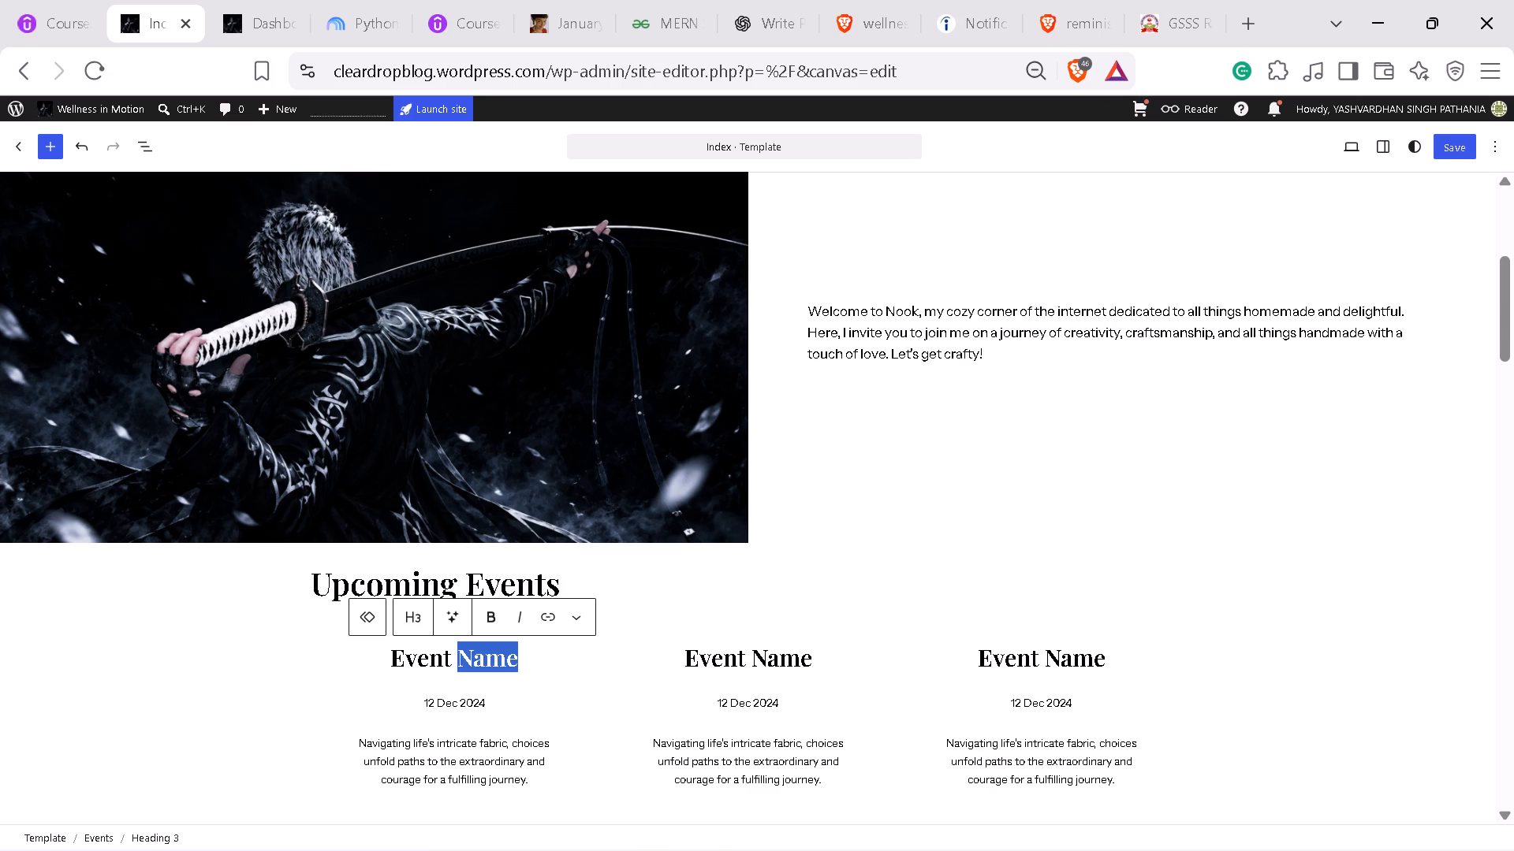
{"action": "key", "text": "BackSpace"}
{"action": "key", "text": "BackSpace"}
{"action": "key", "text": "BackSpace"}
{"action": "key", "text": "BackSpace"}
{"action": "key", "text": "BackSpace"}
{"action": "key", "text": "BackSpace"}
{"action": "key", "text": "BackSpace"}
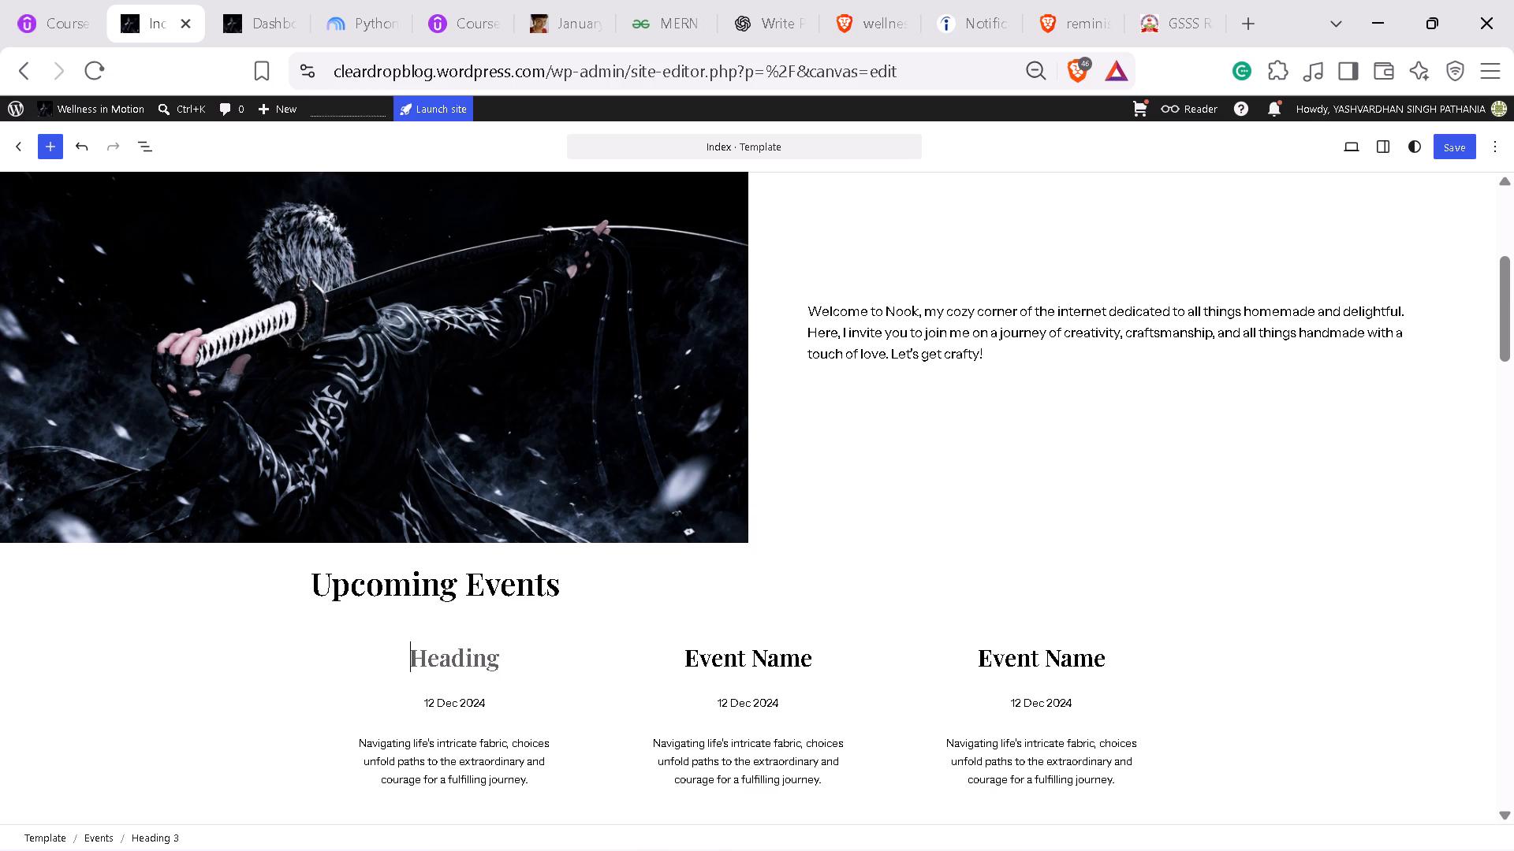
{"action": "type", "text": "Sab Vhanga"}
{"action": "key", "text": "BackSpace"}
{"action": "key", "text": "BackSpace"}
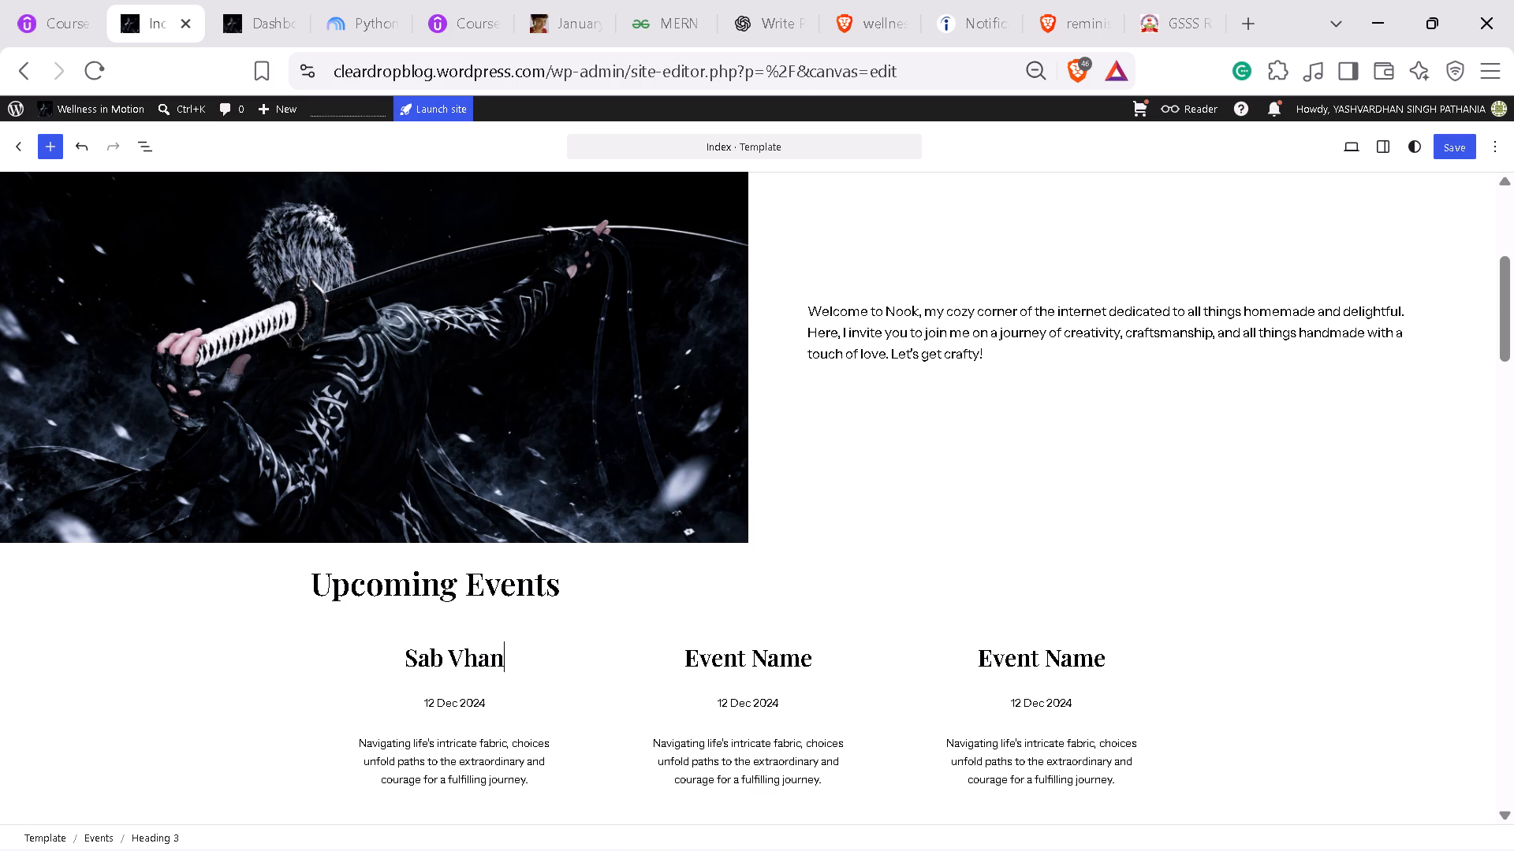
{"action": "key", "text": "BackSpace"}
{"action": "key", "text": "BackSpace"}
{"action": "key", "text": "BackSpace"}
{"action": "key", "text": "BackSpace"}
{"action": "type", "text": "Changa"}
{"action": "key", "text": "space"}
{"action": "type", "text": "Si"}
Set the first event's date to 12 Dec 2025.
{"action": "left_click", "coordinate": [502, 699]}
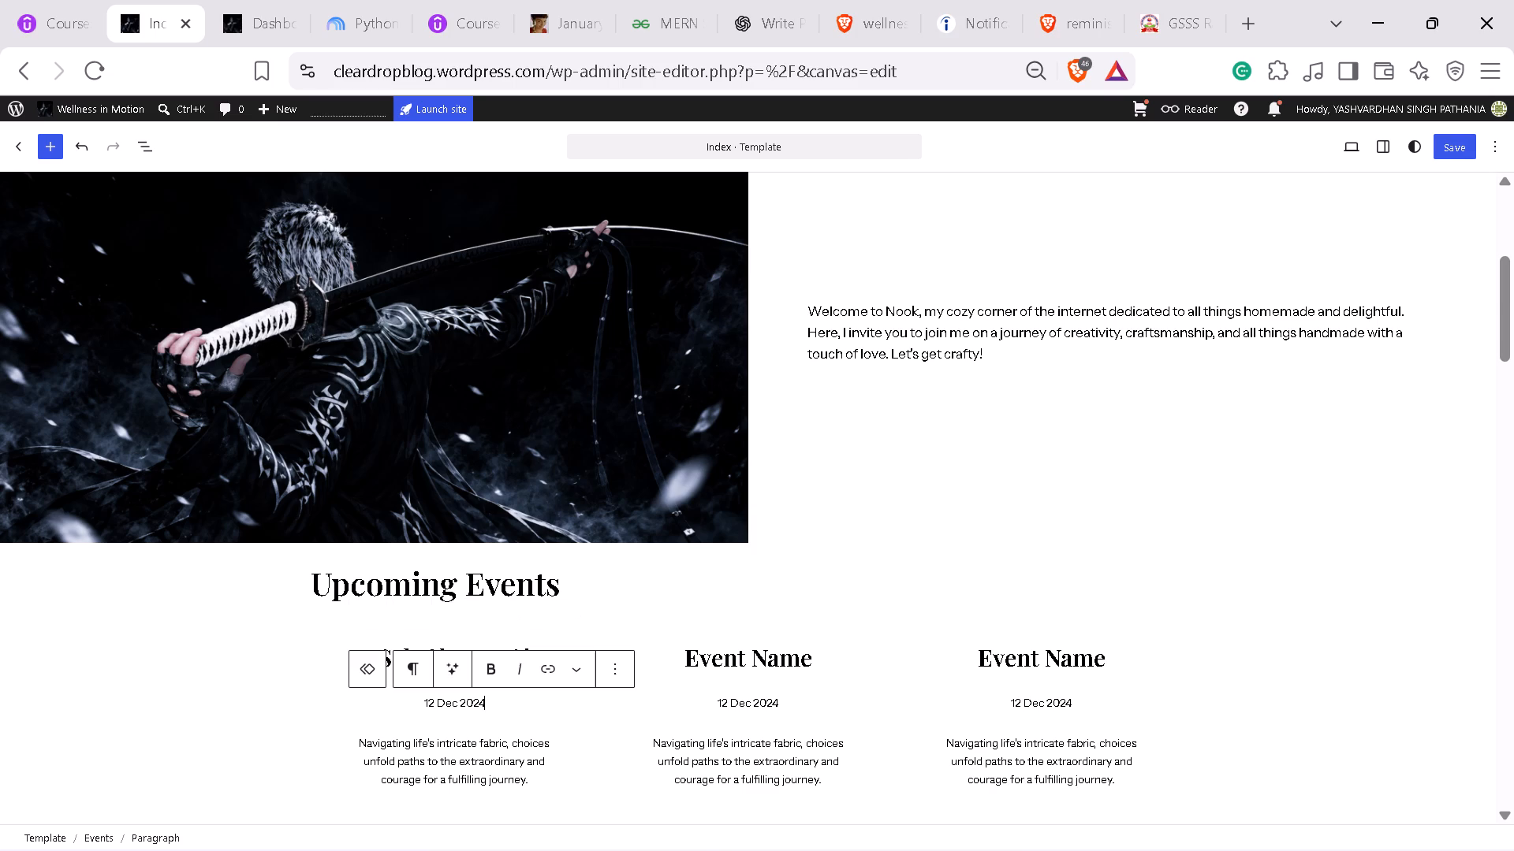
{"action": "key", "text": "BackSpace"}
{"action": "key", "text": "5"}
Replace the first event's description with "Ek BJP ke leader Punjab aaye the, vote mangne." and save the template.
{"action": "key", "text": "Down"}
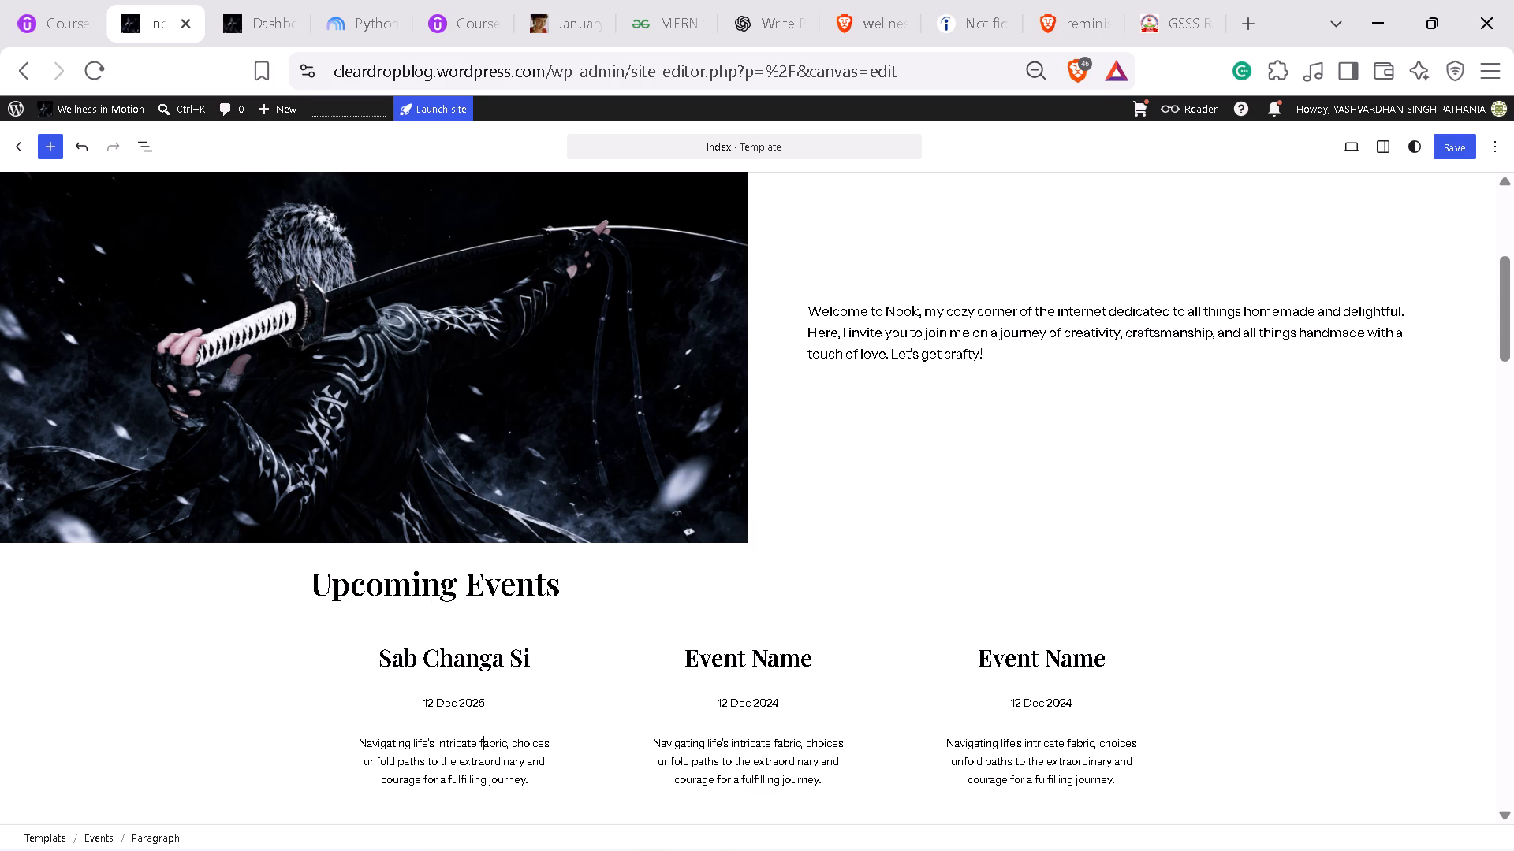
{"action": "left_click_drag", "start_coordinate": [543, 784], "coordinate": [378, 750]}
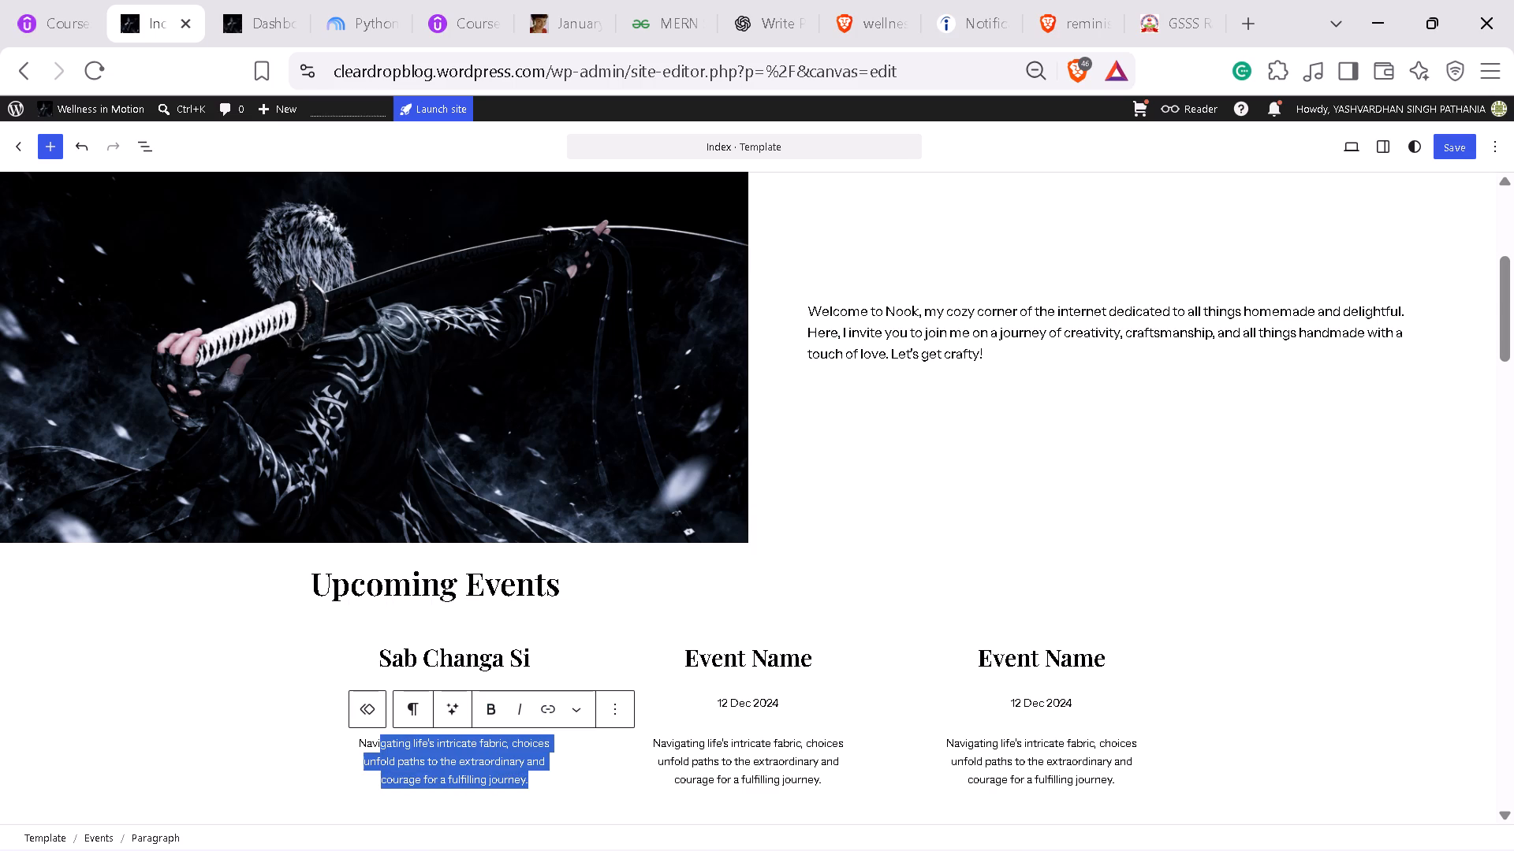
{"action": "left_click_drag", "start_coordinate": [378, 750], "coordinate": [370, 745]}
{"action": "key", "text": "BackSpace"}
{"action": "key", "text": "BackSpace"}
{"action": "key", "text": "BackSpace"}
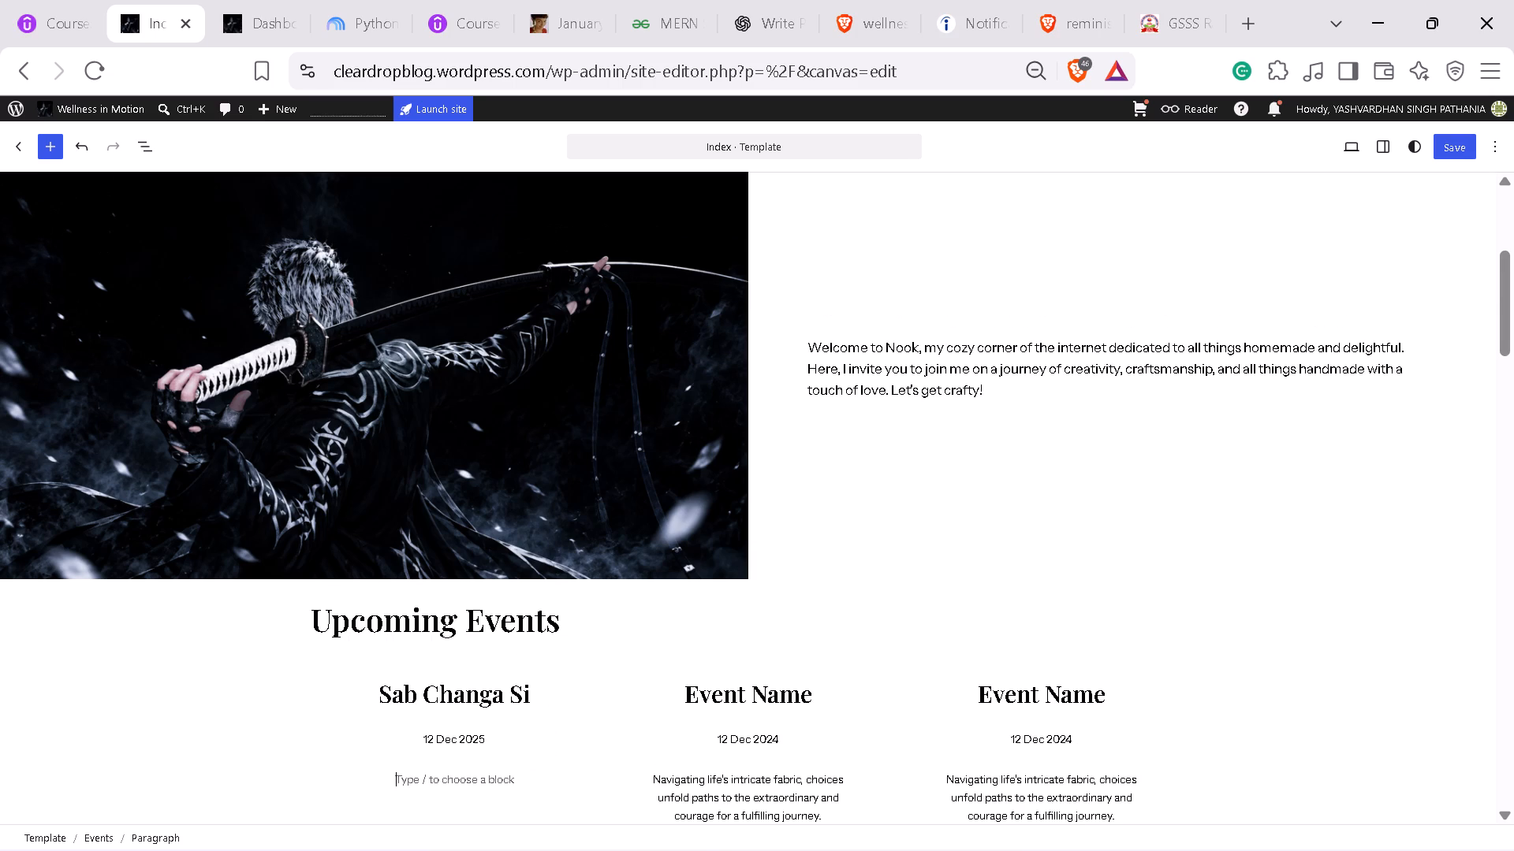
{"action": "key", "text": "shift+m"}
{"action": "key", "text": "BackSpace"}
{"action": "type", "text": "Ek"}
{"action": "key", "text": "space"}
{"action": "type", "text": "BJP"}
{"action": "key", "text": "space"}
{"action": "type", "text": "ke leader"}
{"action": "key", "text": "space"}
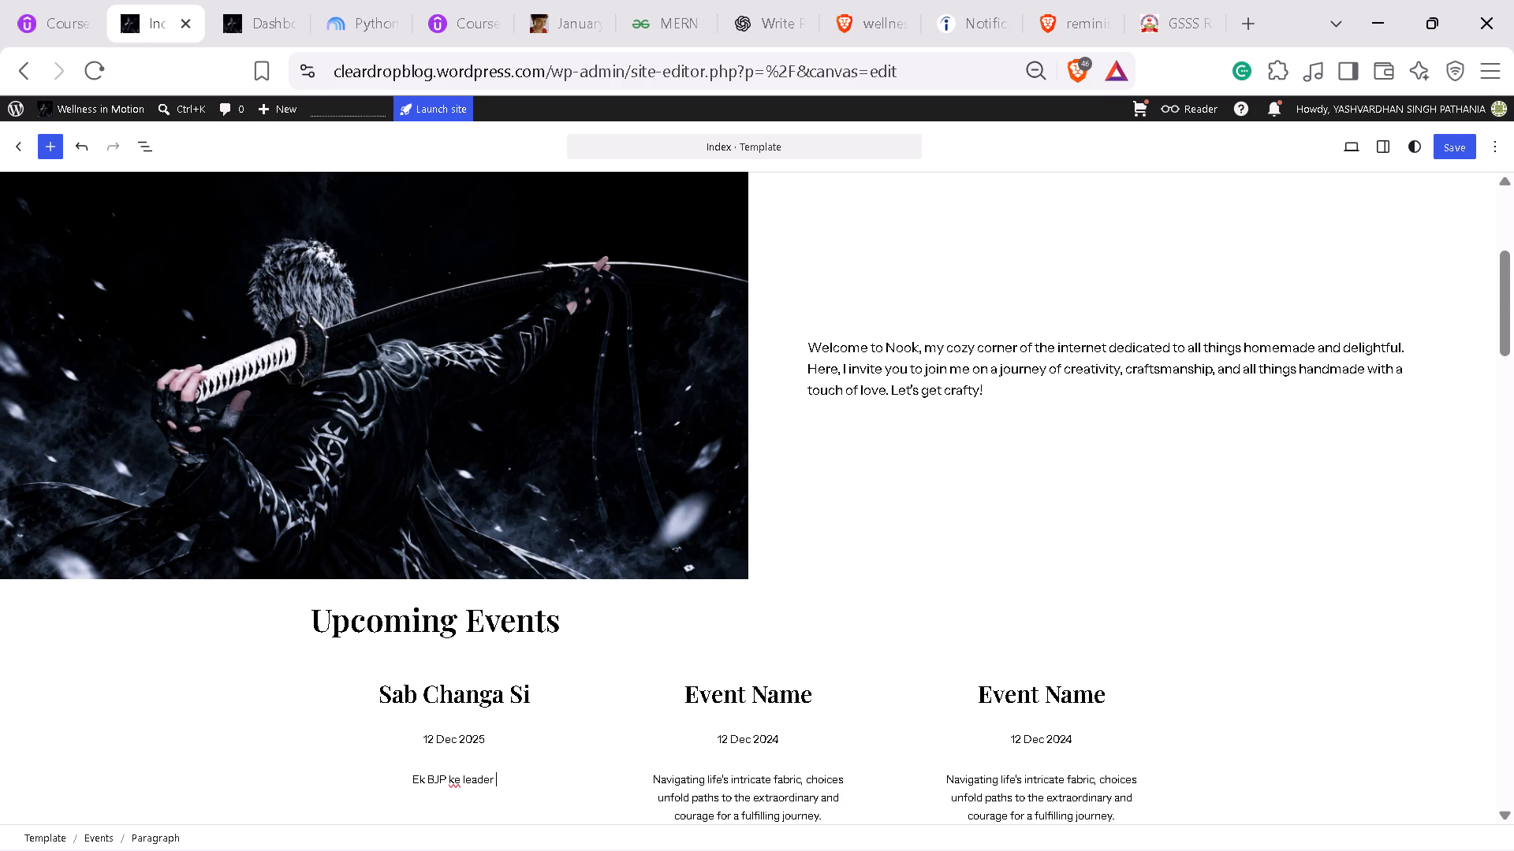
{"action": "type", "text": "punjab"}
{"action": "key", "text": "space"}
{"action": "key", "text": "BackSpace"}
{"action": "key", "text": "BackSpace"}
{"action": "key", "text": "BackSpace"}
{"action": "key", "text": "BackSpace"}
{"action": "key", "text": "BackSpace"}
{"action": "key", "text": "BackSpace"}
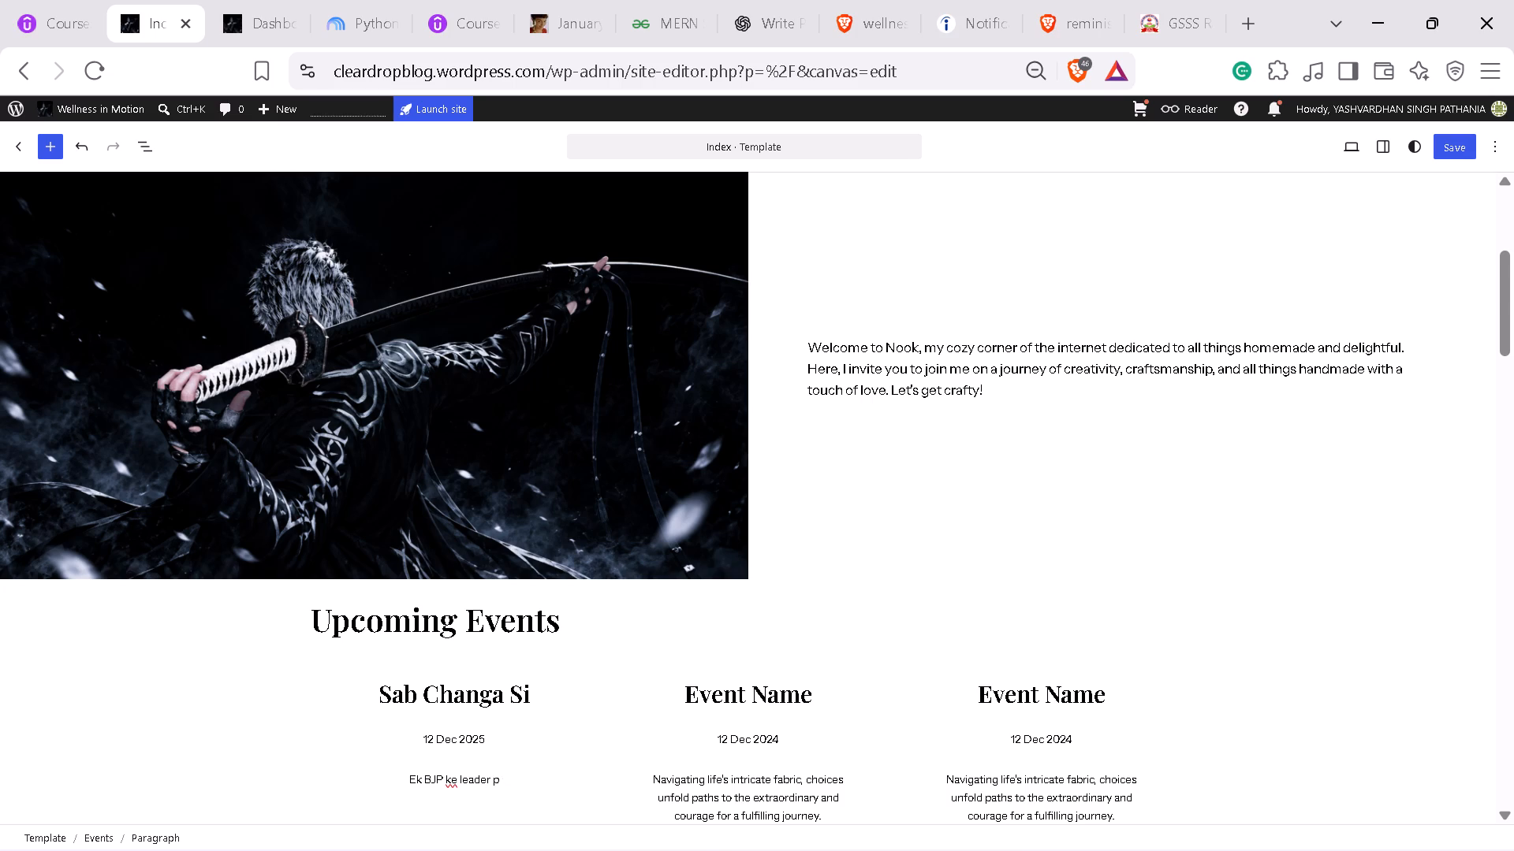
{"action": "key", "text": "BackSpace"}
{"action": "type", "text": "Punjab"}
{"action": "key", "text": "space"}
{"action": "type", "text": "aaye th"}
{"action": "key", "text": "e"}
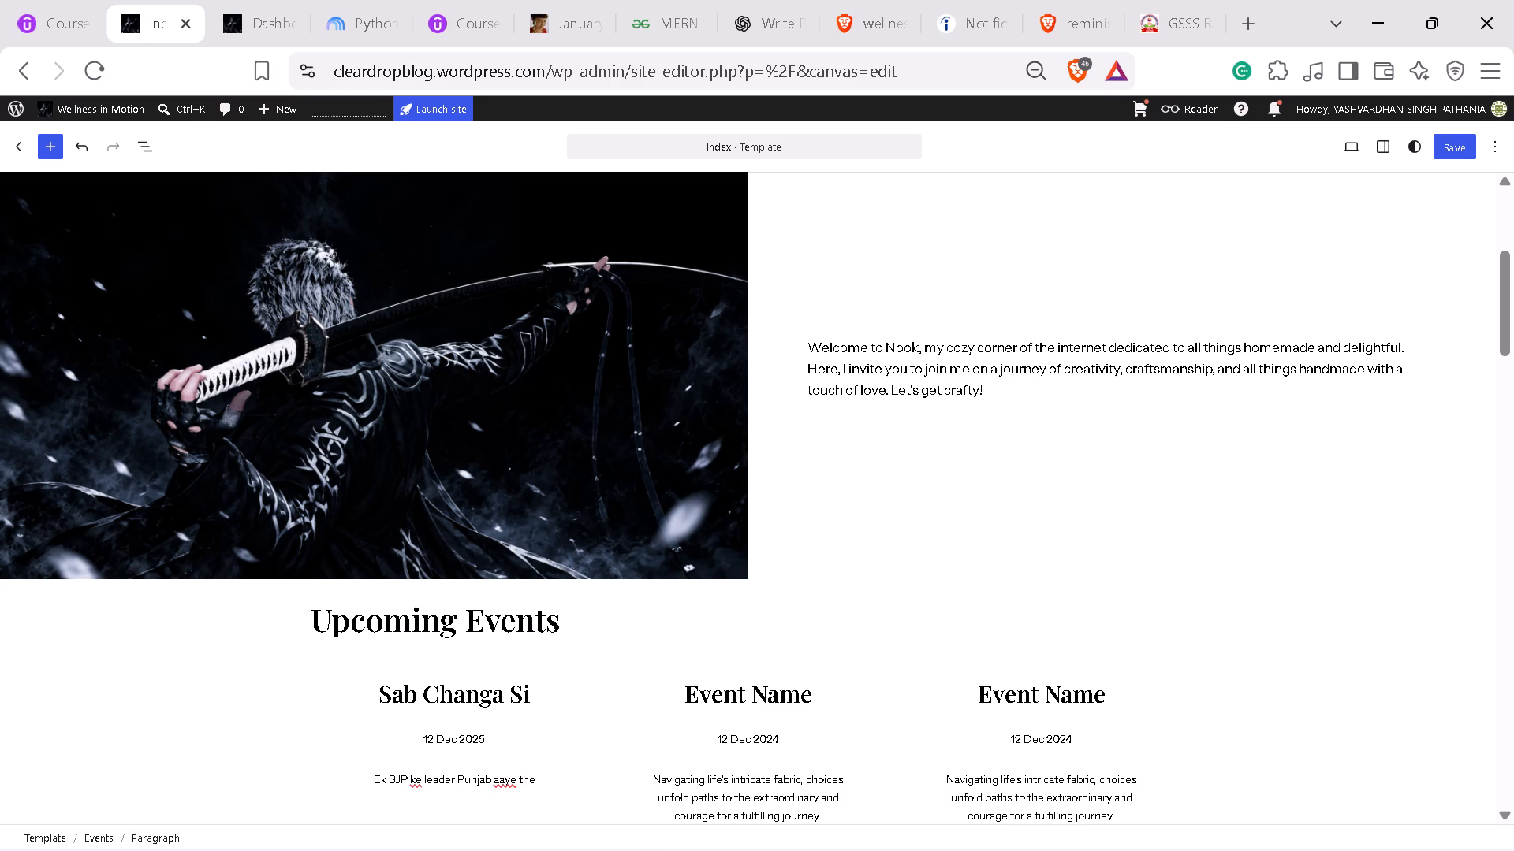
{"action": "key", "text": "comma"}
{"action": "key", "text": "space"}
{"action": "type", "text": "vote c"}
{"action": "type", "text": "ho"}
{"action": "key", "text": "BackSpace"}
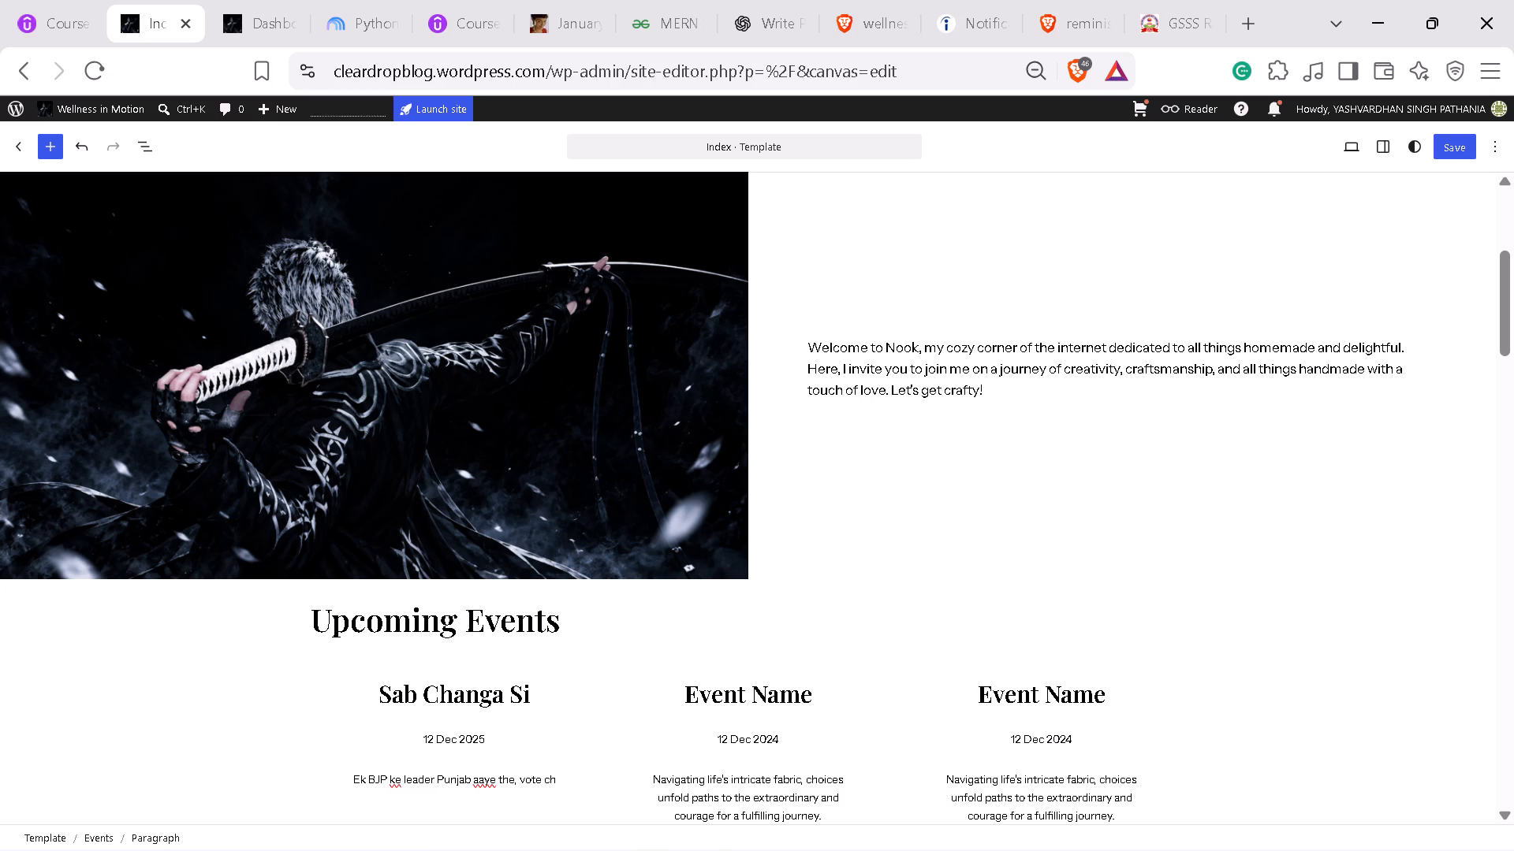
{"action": "key", "text": "BackSpace"}
{"action": "key", "text": "BackSpace"}
{"action": "type", "text": "mag"}
{"action": "key", "text": "BackSpace"}
{"action": "type", "text": "ngne"}
{"action": "key", "text": "space"}
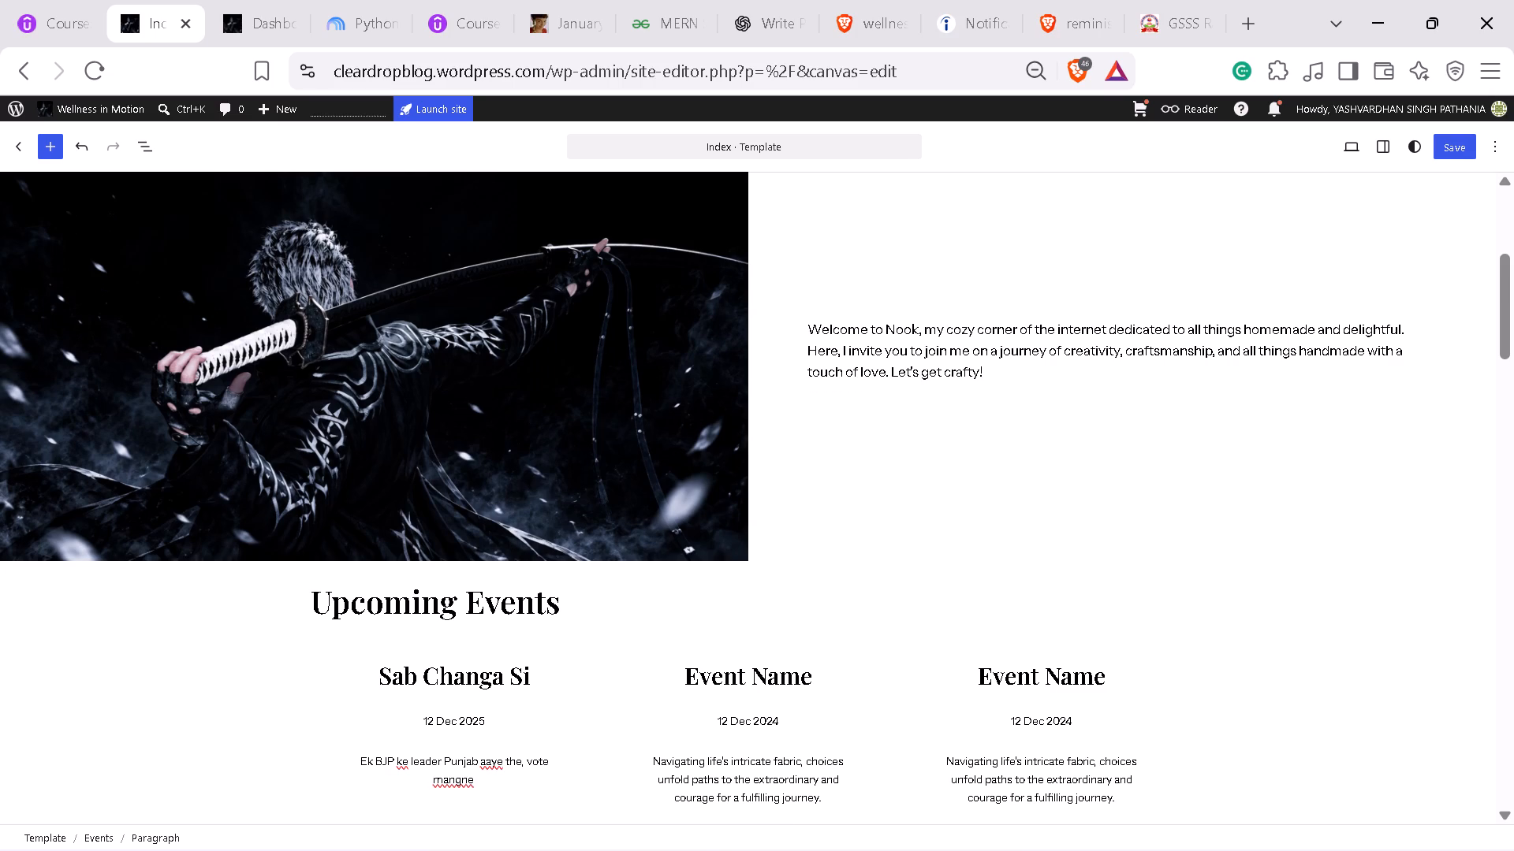
{"action": "key", "text": "period"}
{"action": "key", "text": "BackSpace"}
{"action": "key", "text": "BackSpace"}
{"action": "key", "text": "period"}
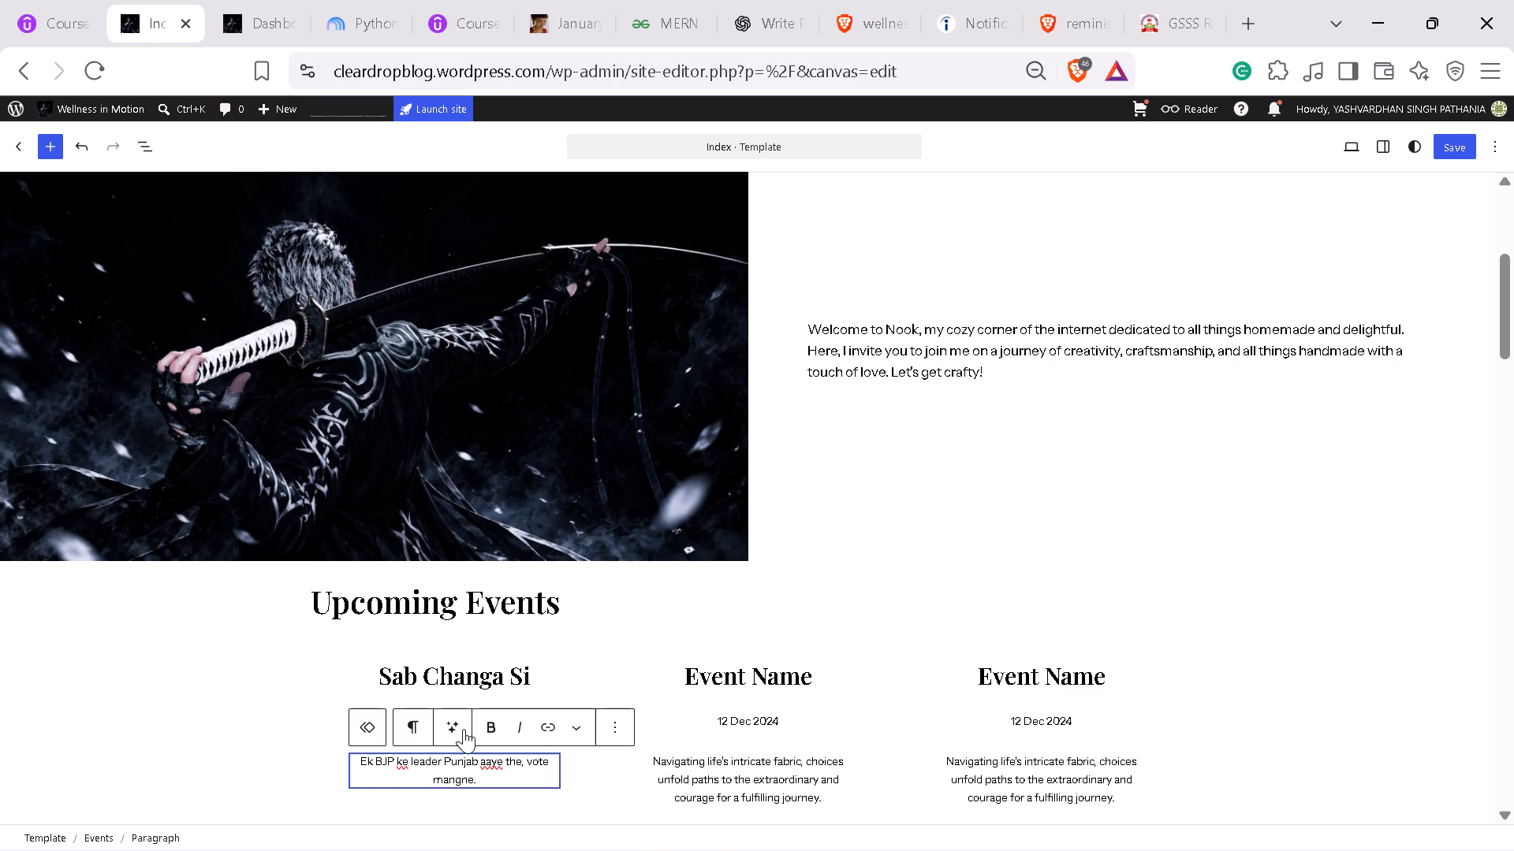
{"action": "left_click", "coordinate": [1460, 149]}
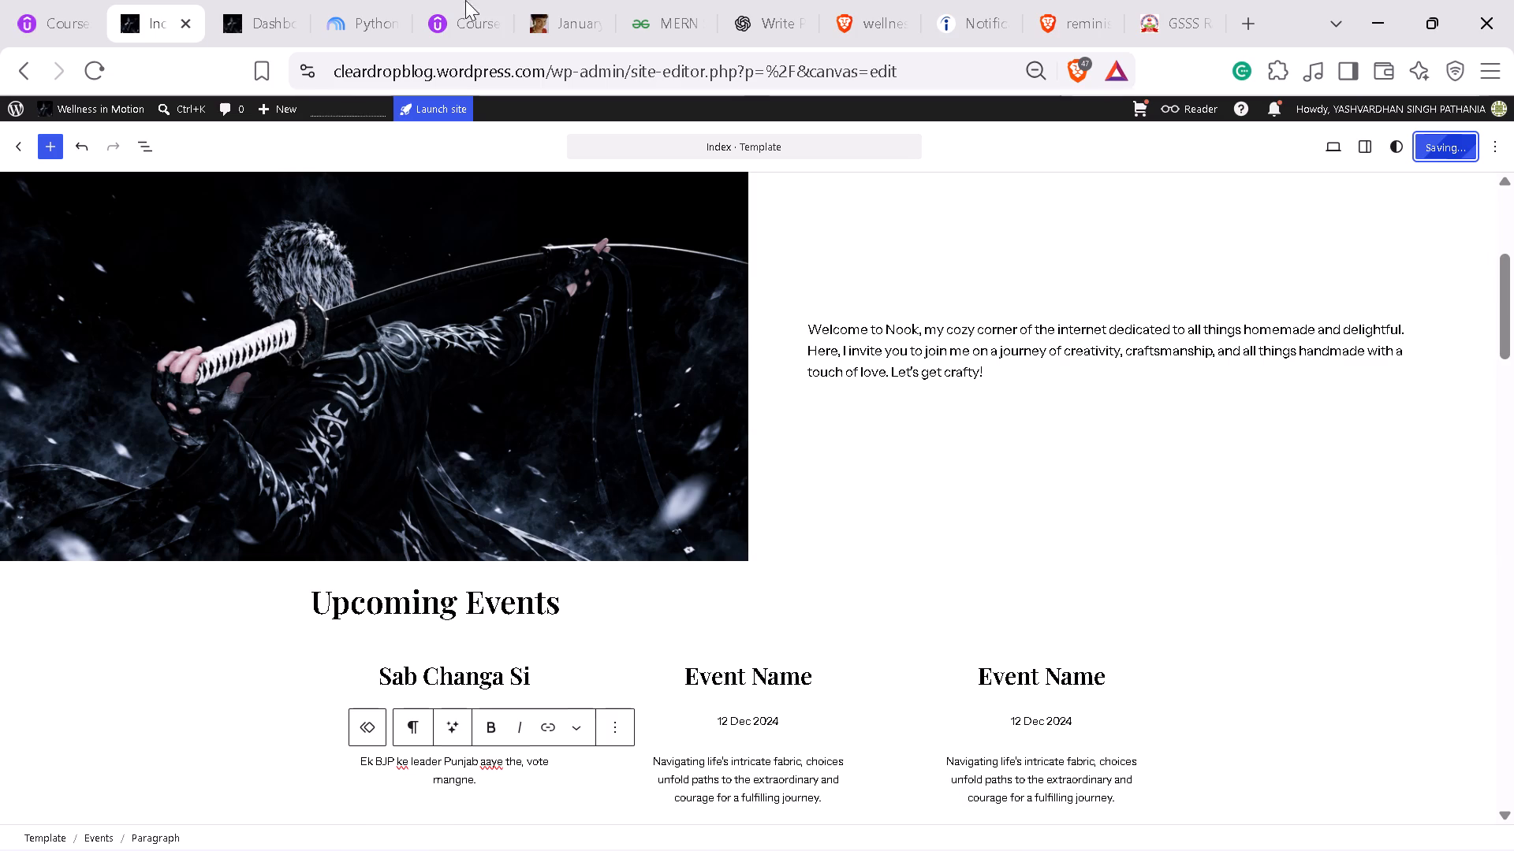
Switch back to the Udemy course and resume the Review Section lecture in full screen.
{"action": "left_click", "coordinate": [416, 0]}
{"action": "left_click", "coordinate": [505, 288]}
{"action": "left_click", "coordinate": [1049, 575]}
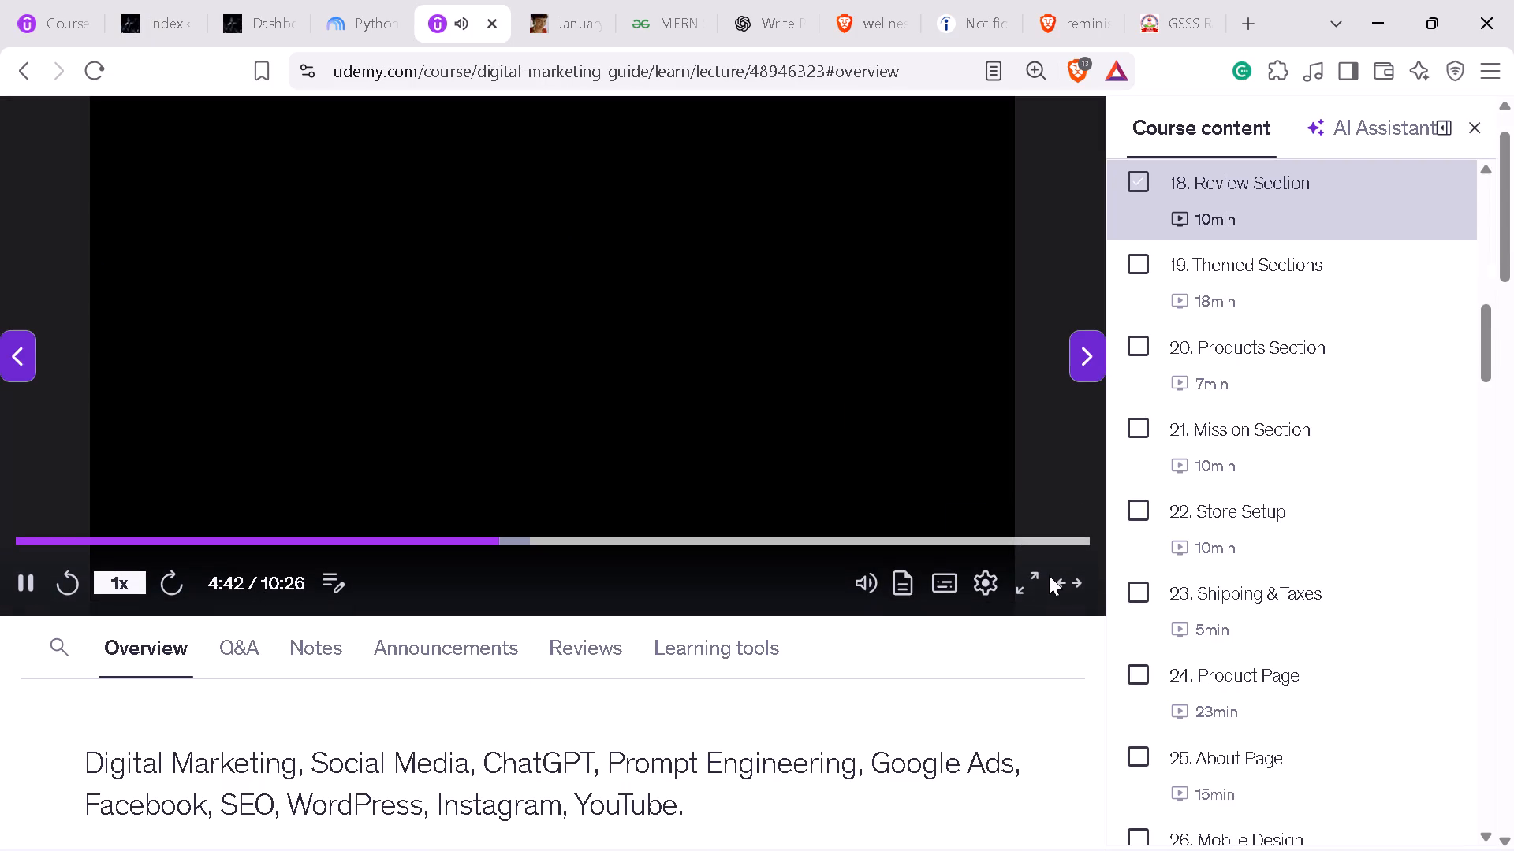
{"action": "left_click", "coordinate": [1045, 575]}
{"action": "left_click", "coordinate": [1035, 594]}
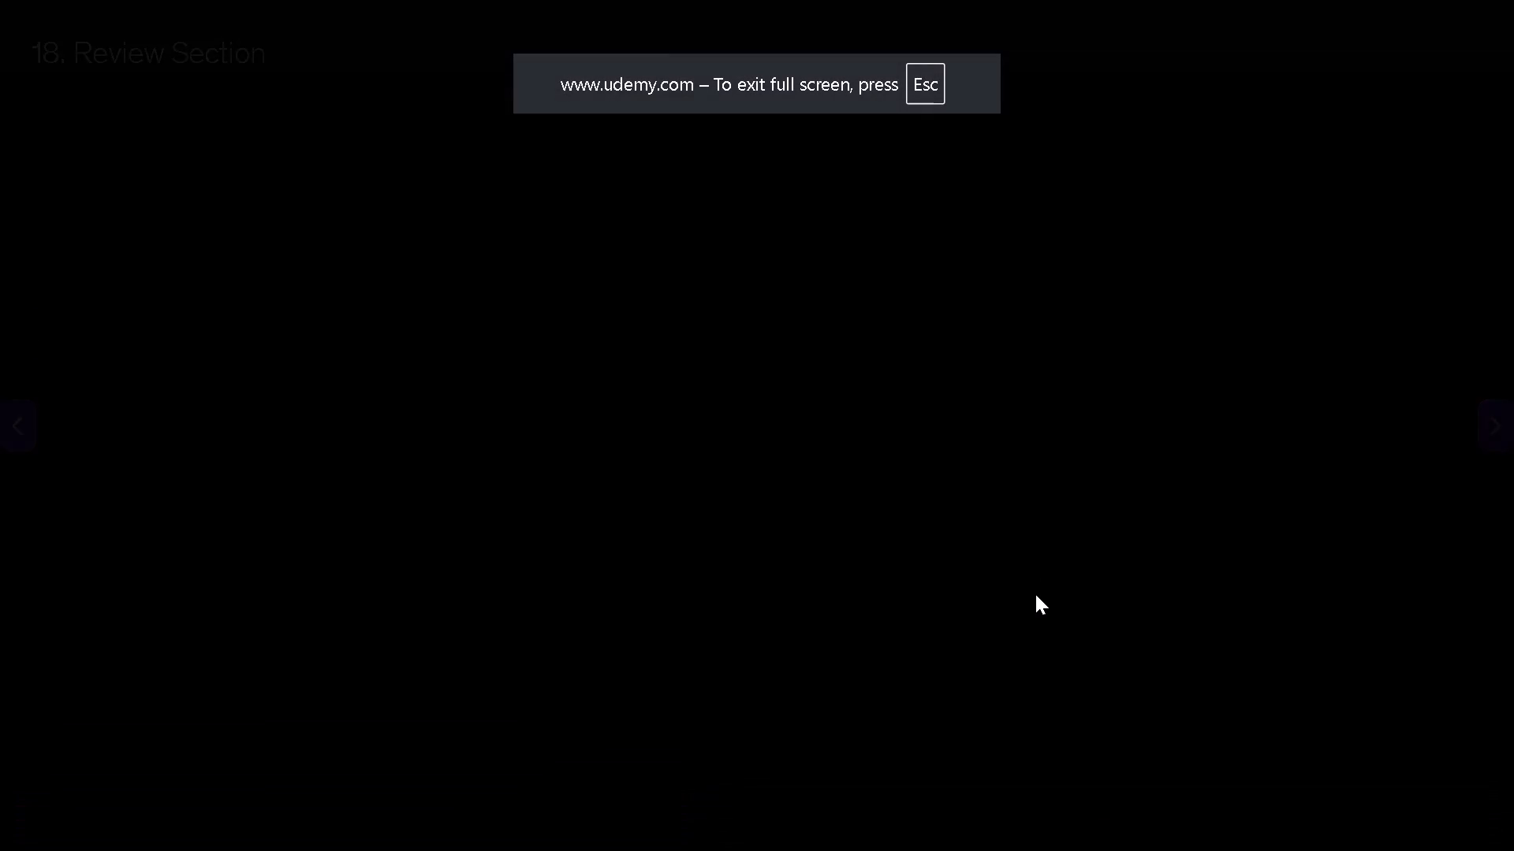